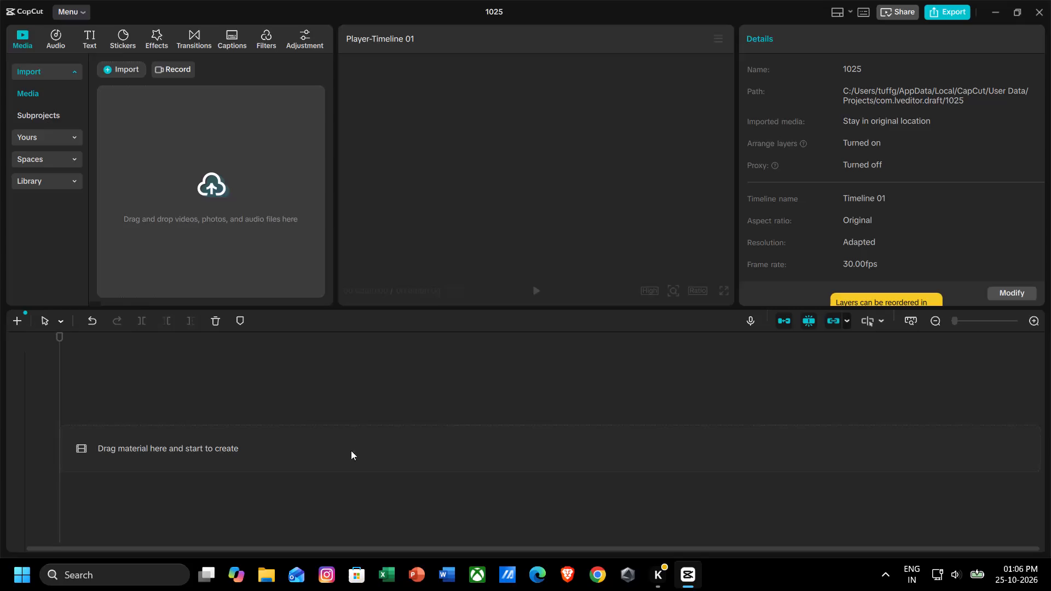
Import the three IMG_20261025 moon photos listed under Today in the Downloads folder.
click(149, 165)
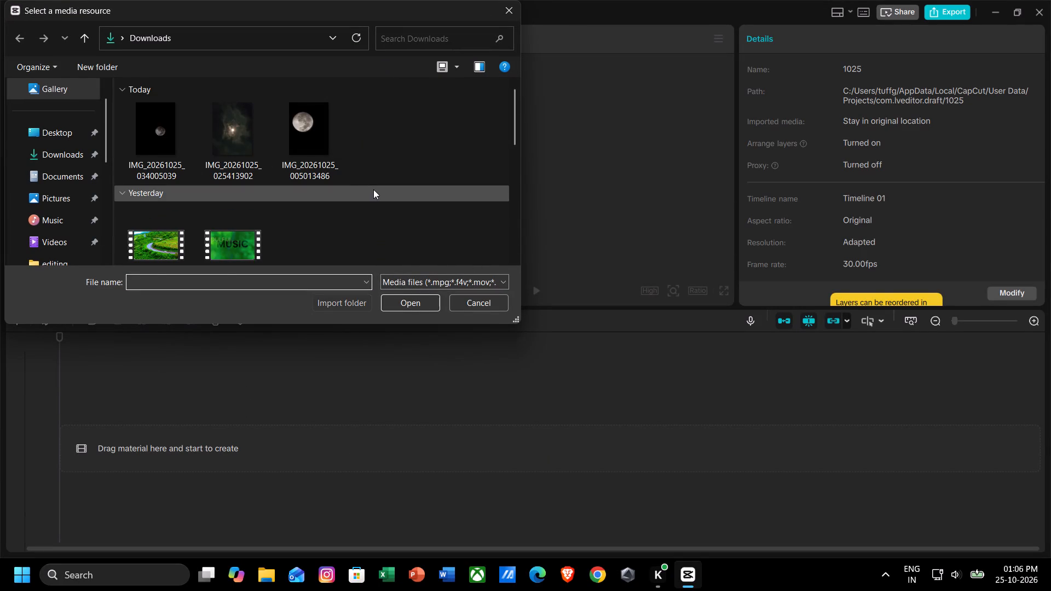
drag(373, 189, 372, 149)
drag(372, 149, 158, 137)
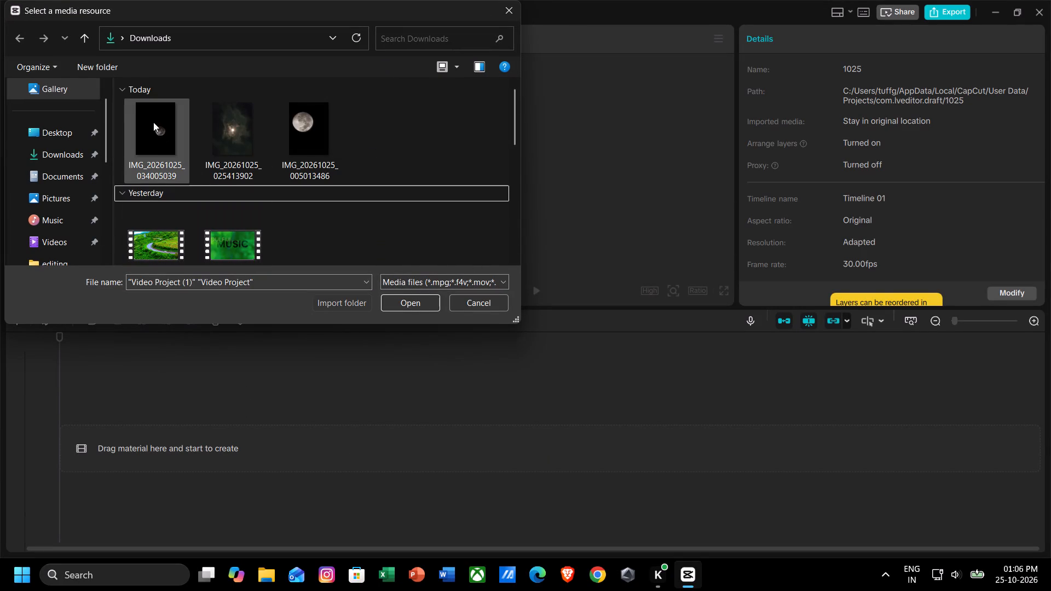
drag(118, 107, 428, 138)
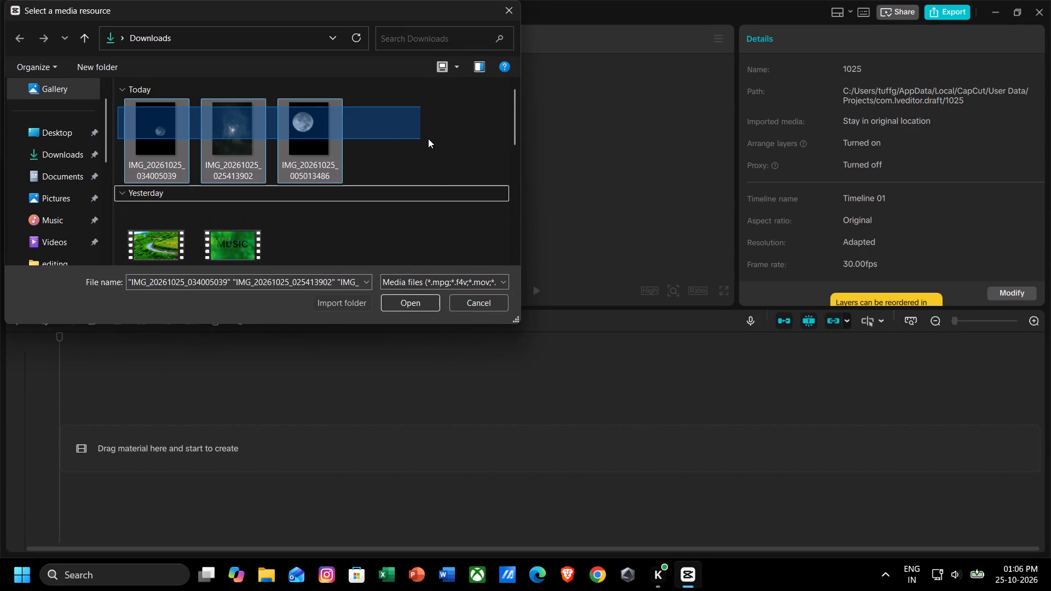
click(421, 306)
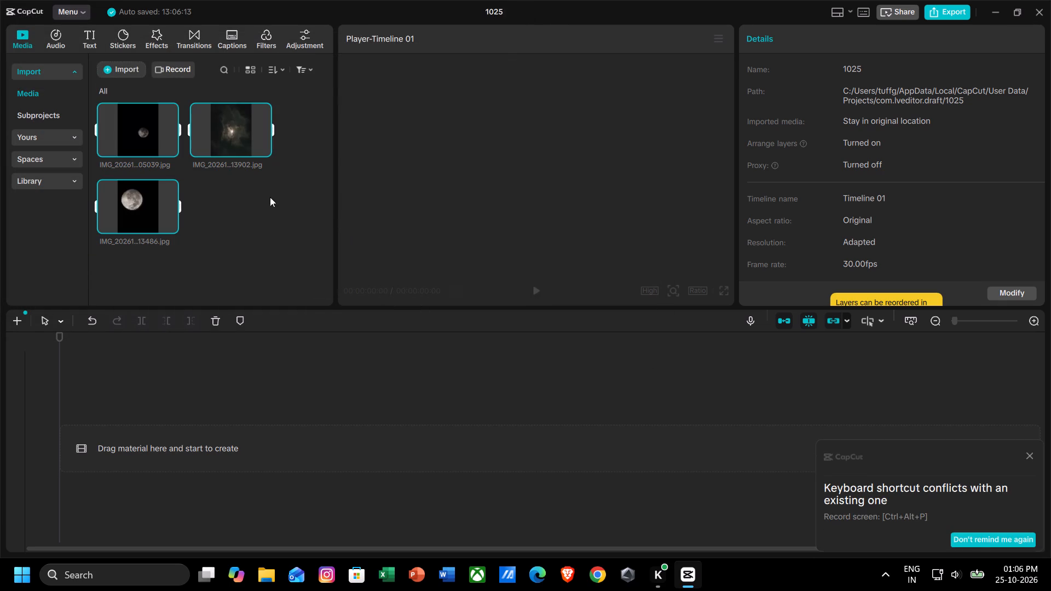
Add the three imported moon photos to the timeline together.
click(173, 222)
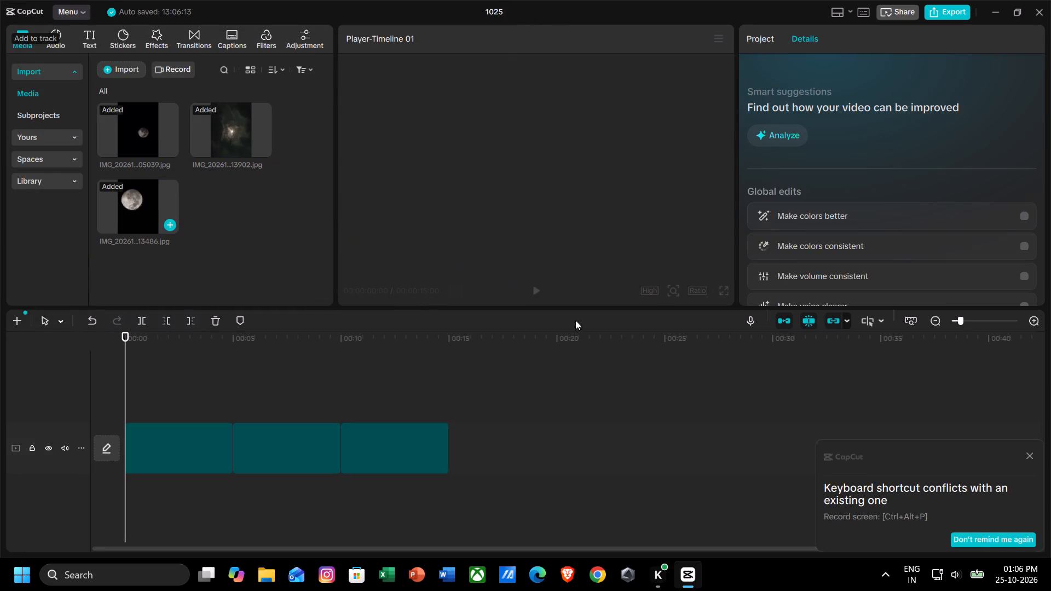
Play back the photo sequence and scrub through it to review the three moon images.
key(space)
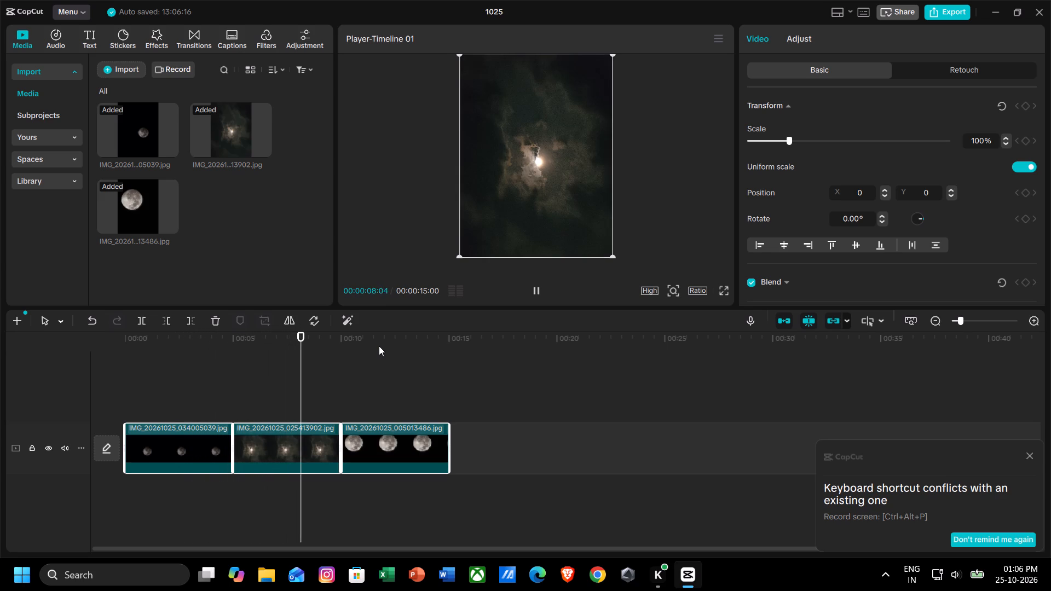
click(1031, 454)
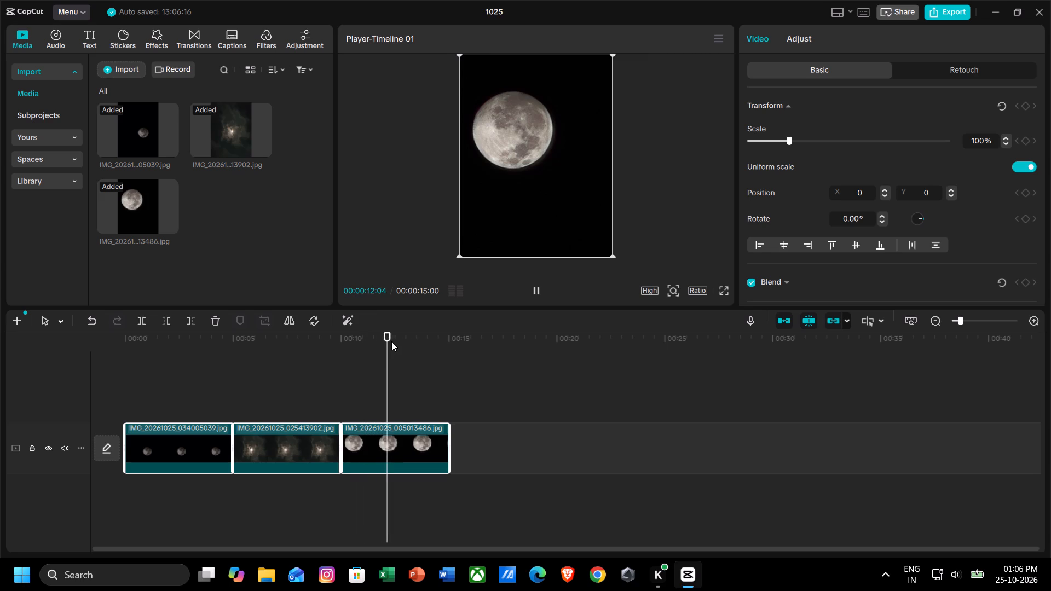
drag(393, 340, 215, 408)
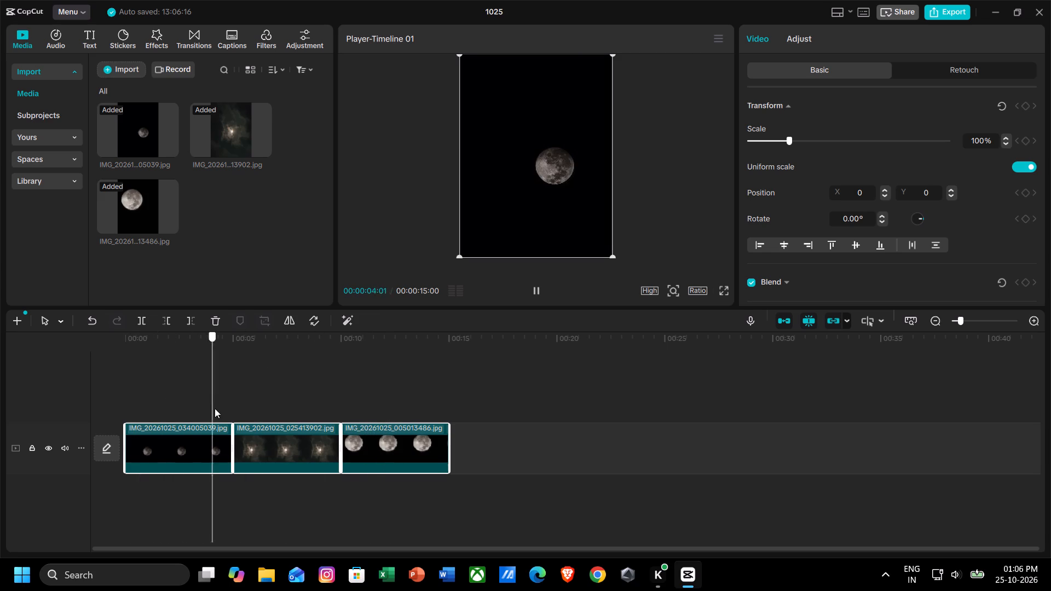
drag(215, 408, 214, 476)
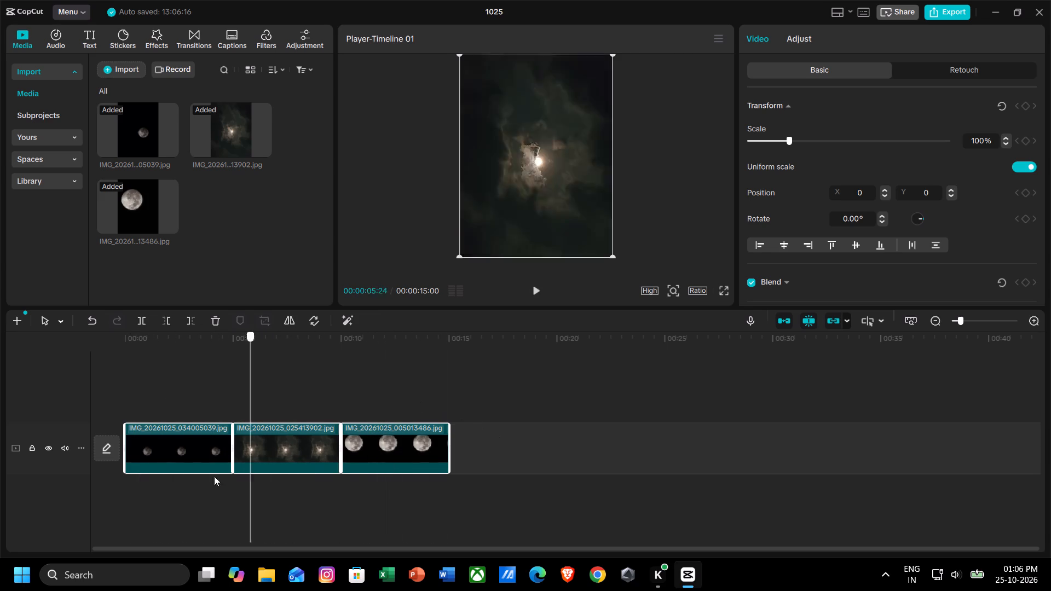
drag(214, 476, 191, 461)
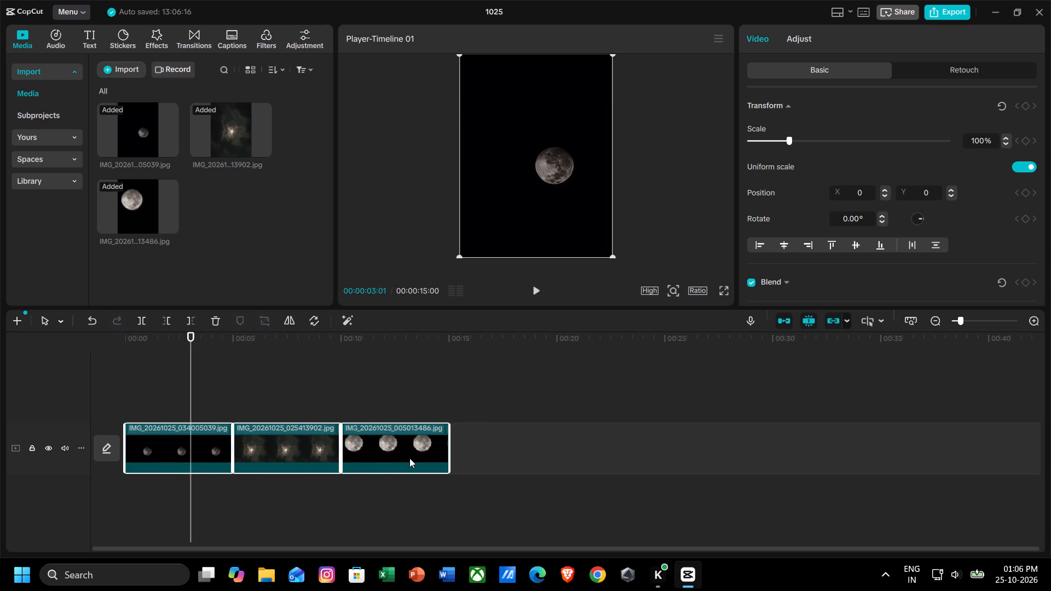
Delete the third and second photo clips from the timeline, leaving only IMG_20261025_034005039.jpg.
click(409, 458)
right_click(409, 458)
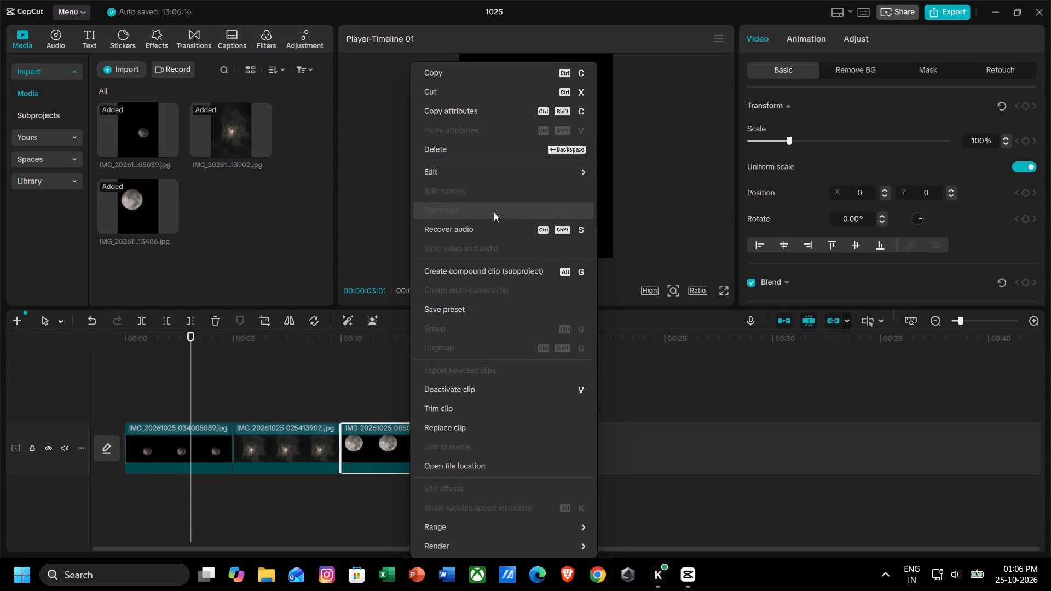
click(511, 151)
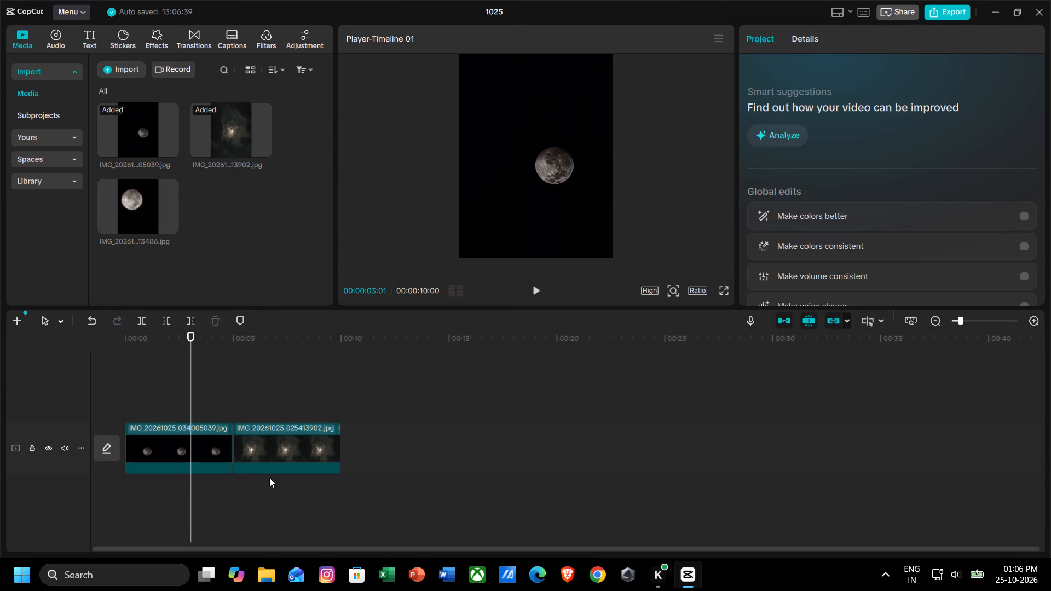
click(292, 453)
right_click(292, 453)
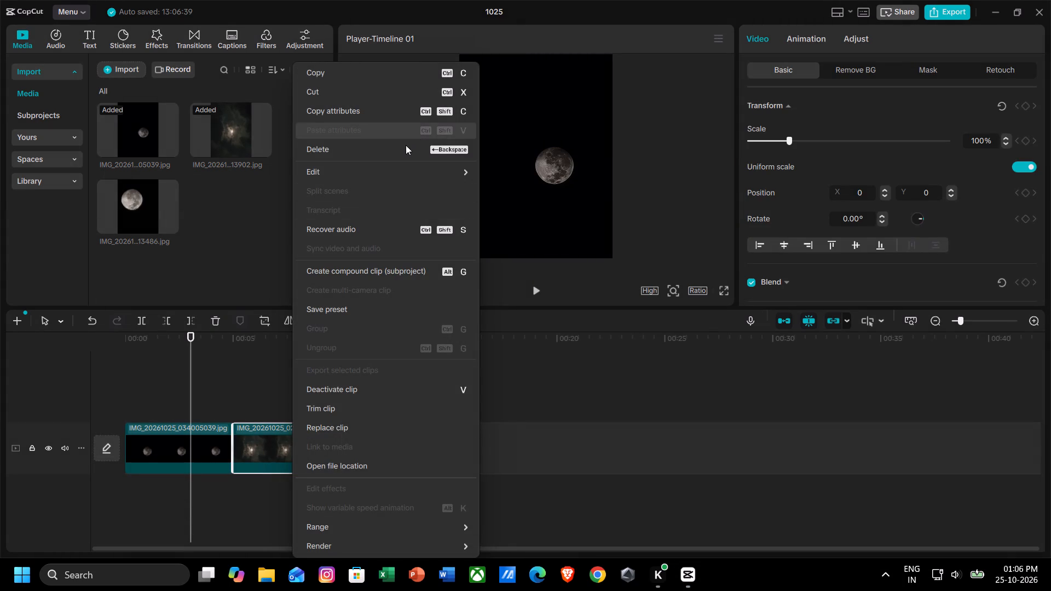
click(406, 146)
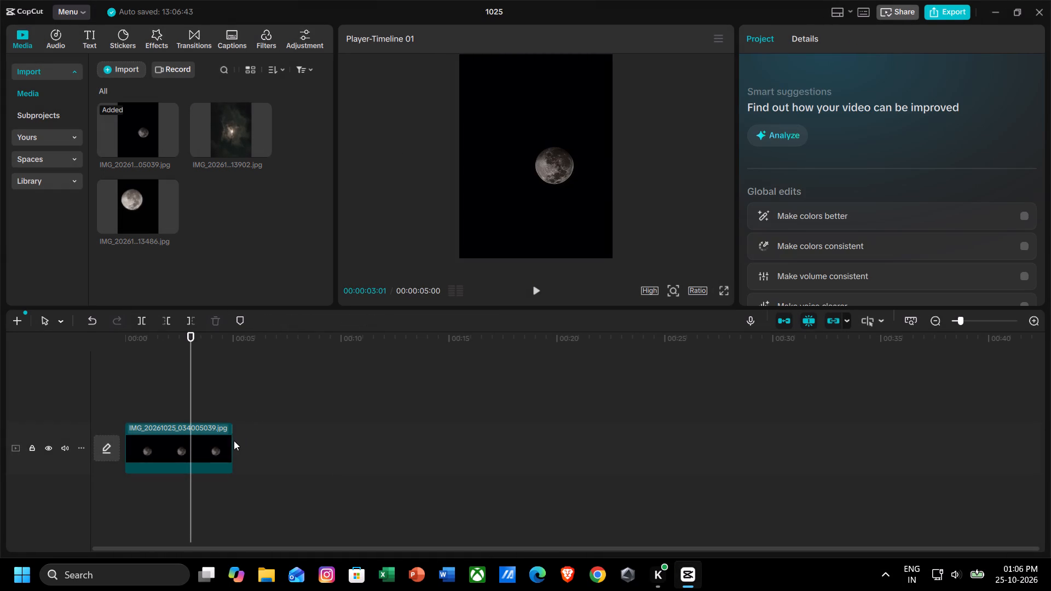
Extend the end of the remaining moon photo clip to a duration of about 31 seconds.
double_click(229, 442)
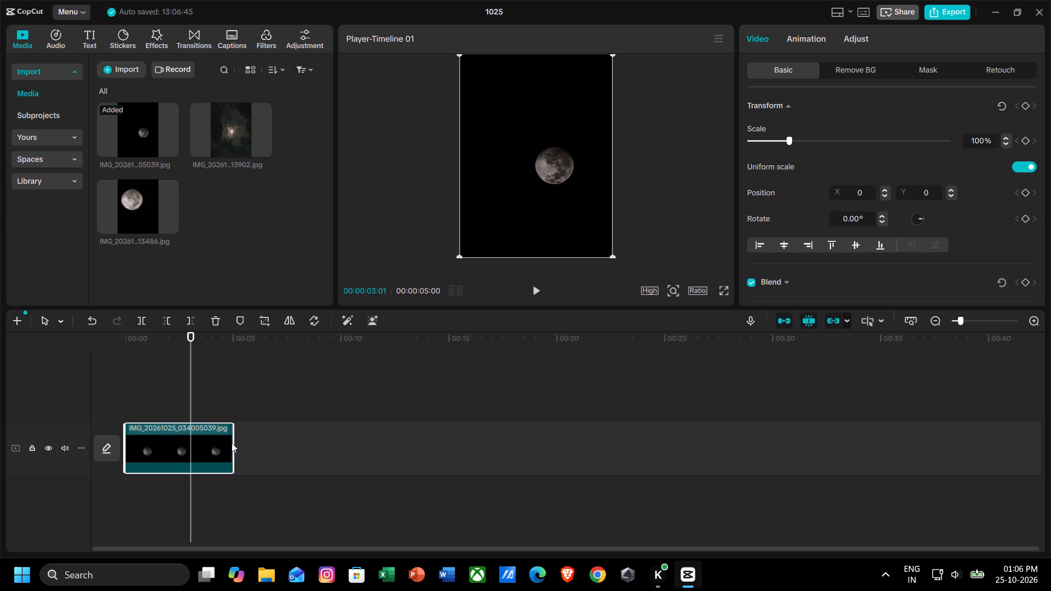
drag(236, 444, 795, 509)
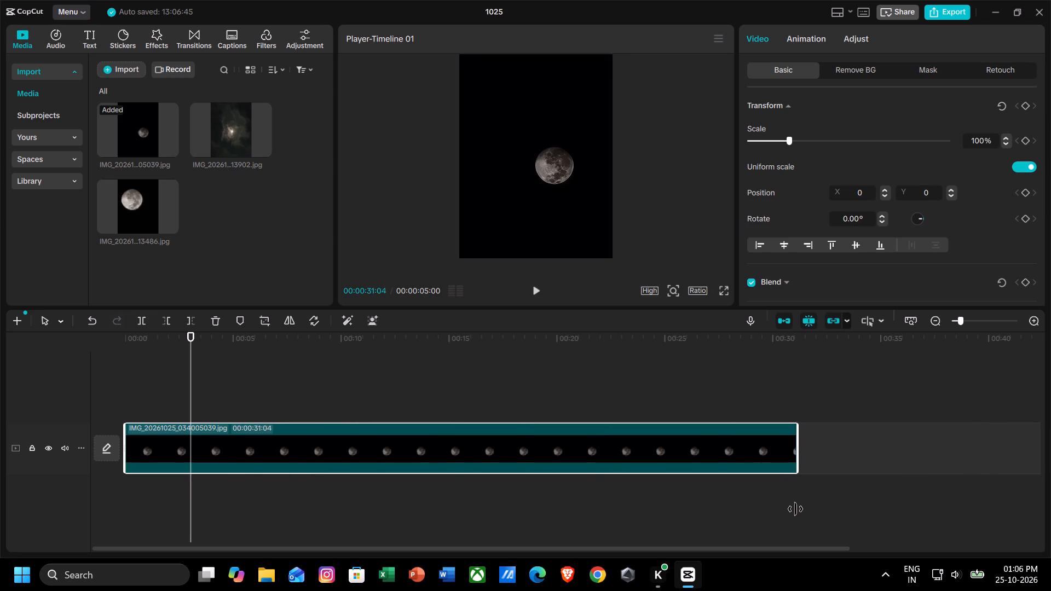
drag(795, 509, 795, 509)
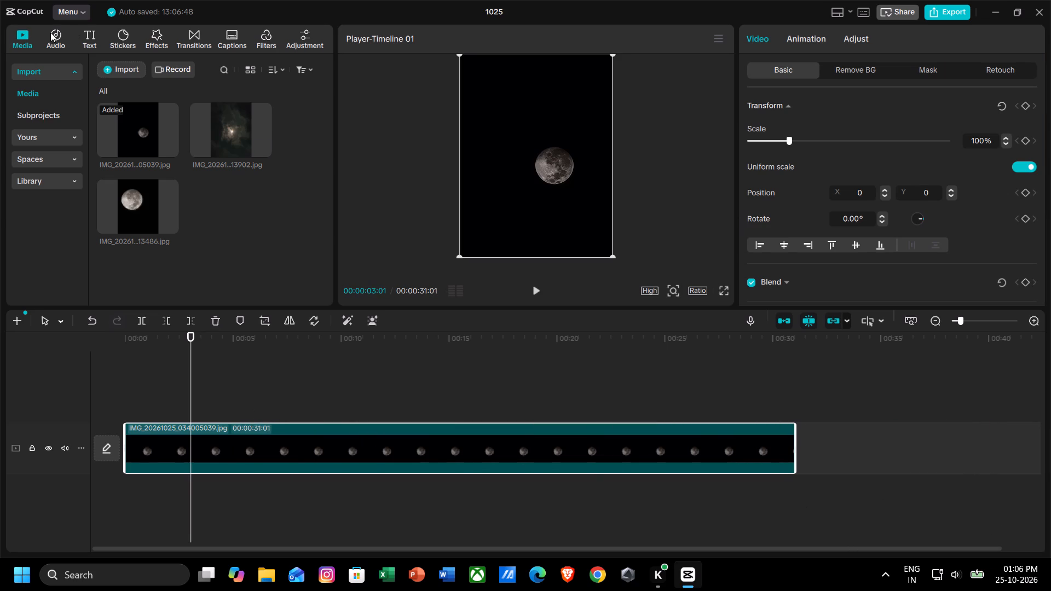
Import the audio file mixkit-knocking-on-wood-with-jungle-ambience-2422 from the Downloads folder.
click(120, 73)
scroll(340, 155, down, 2)
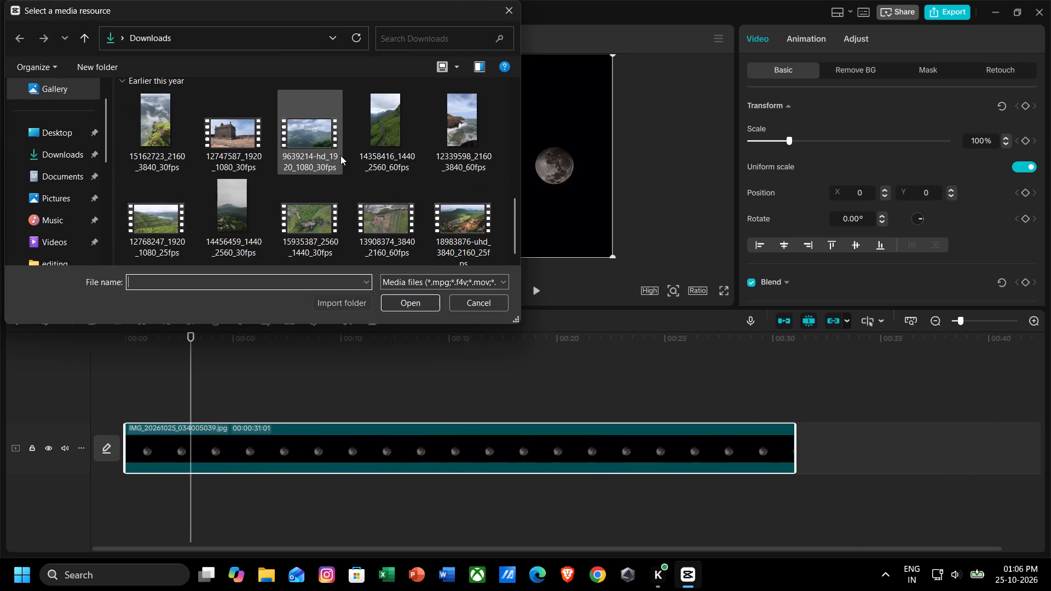
scroll(340, 155, down, 2)
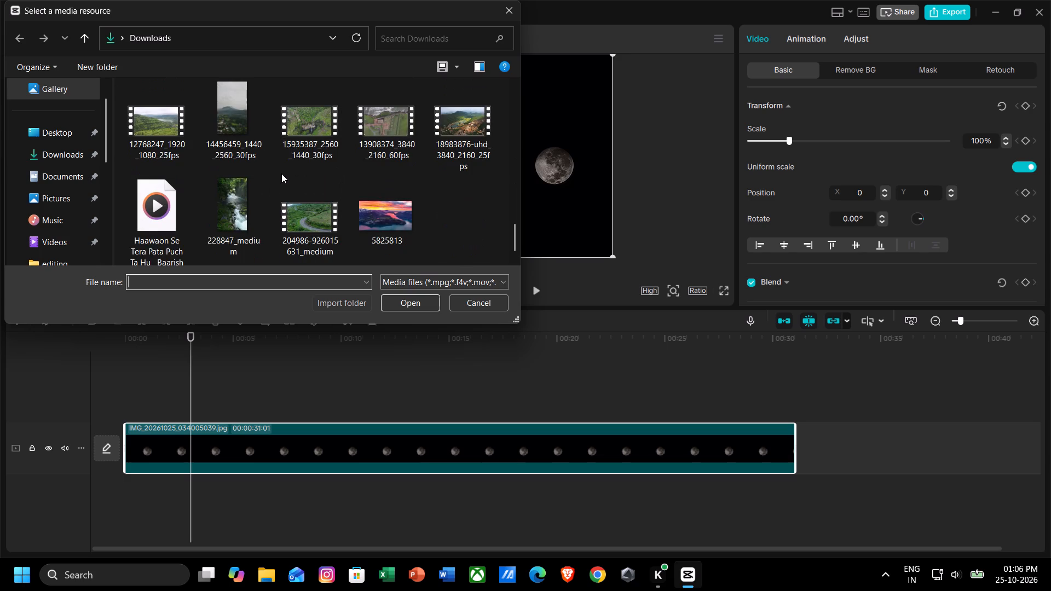
scroll(281, 173, up, 2)
scroll(281, 173, down, 1)
scroll(281, 173, up, 1)
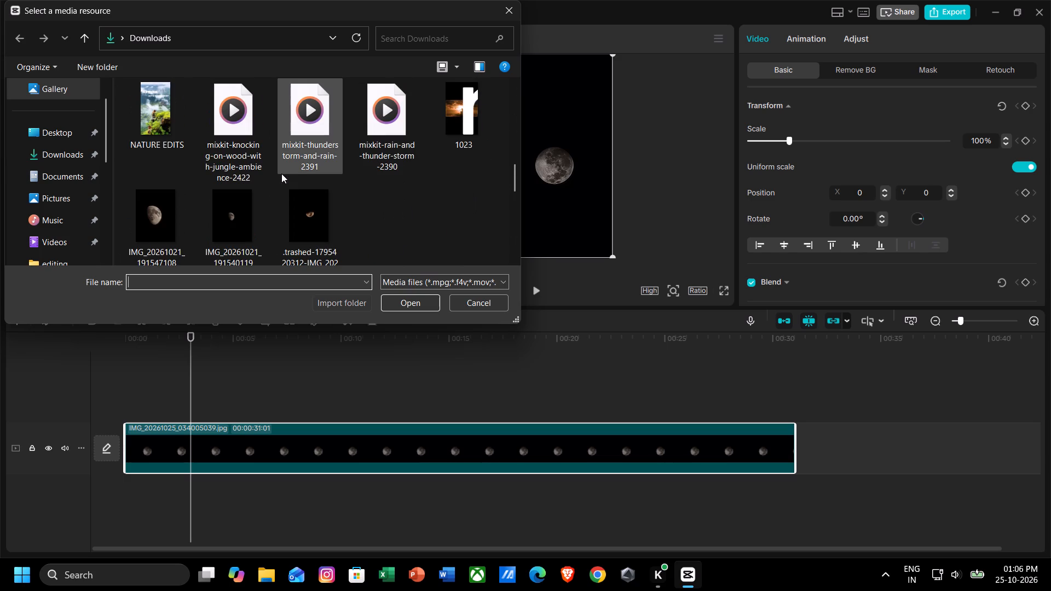
scroll(281, 173, up, 1)
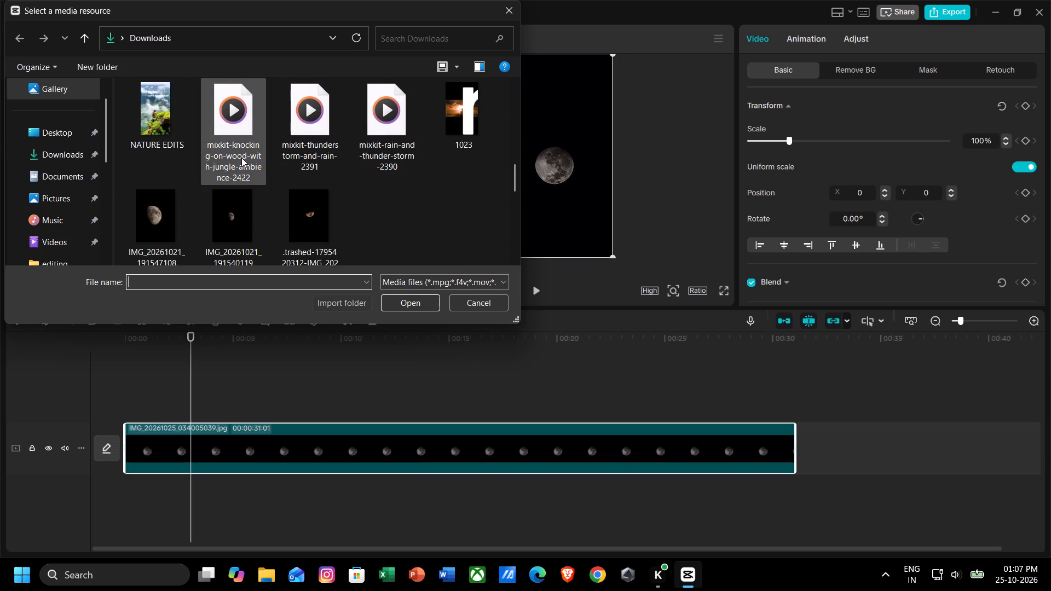
double_click(241, 158)
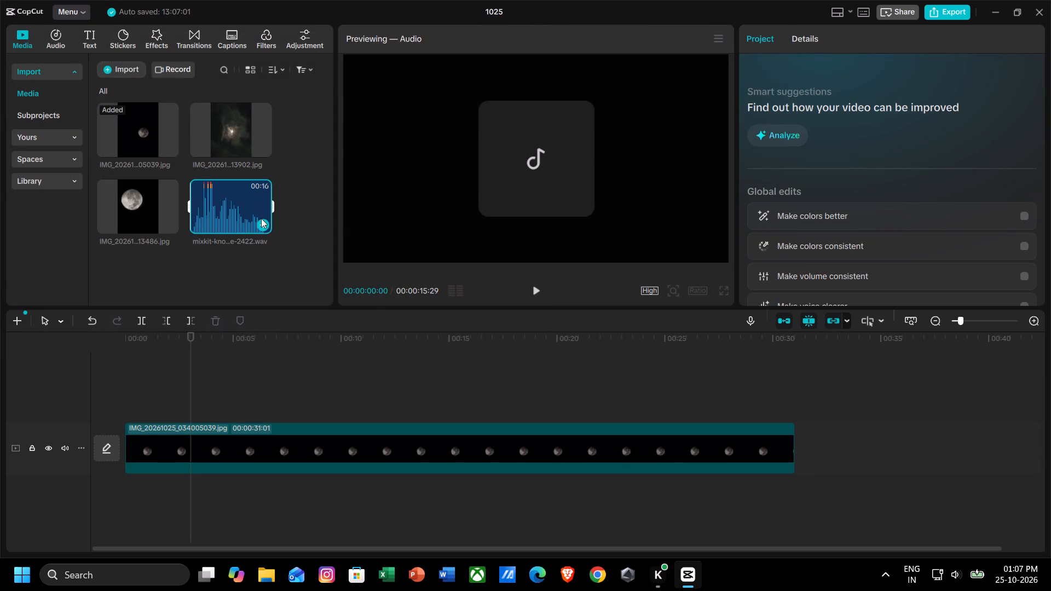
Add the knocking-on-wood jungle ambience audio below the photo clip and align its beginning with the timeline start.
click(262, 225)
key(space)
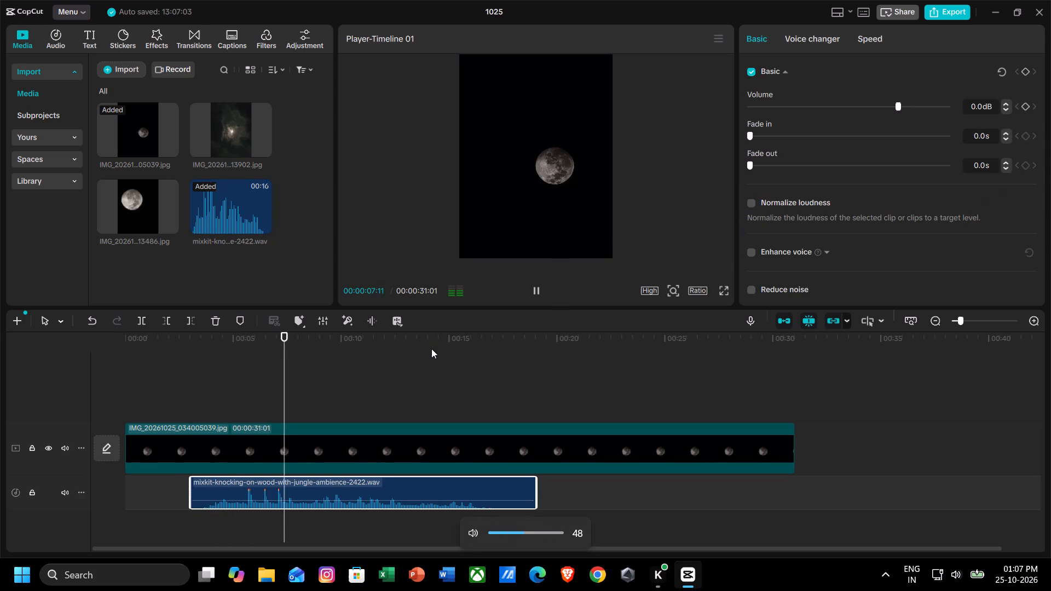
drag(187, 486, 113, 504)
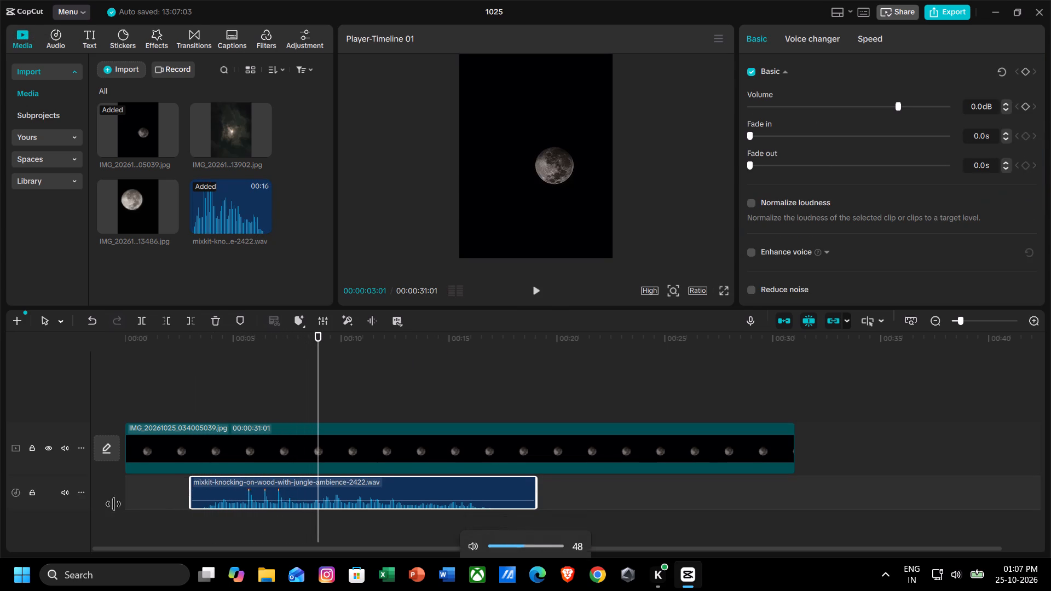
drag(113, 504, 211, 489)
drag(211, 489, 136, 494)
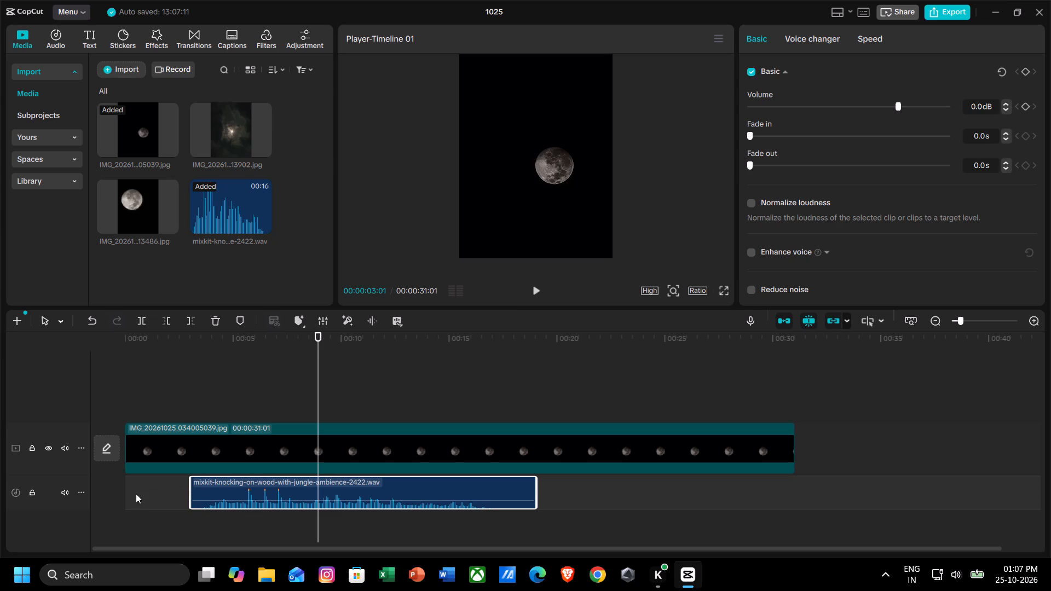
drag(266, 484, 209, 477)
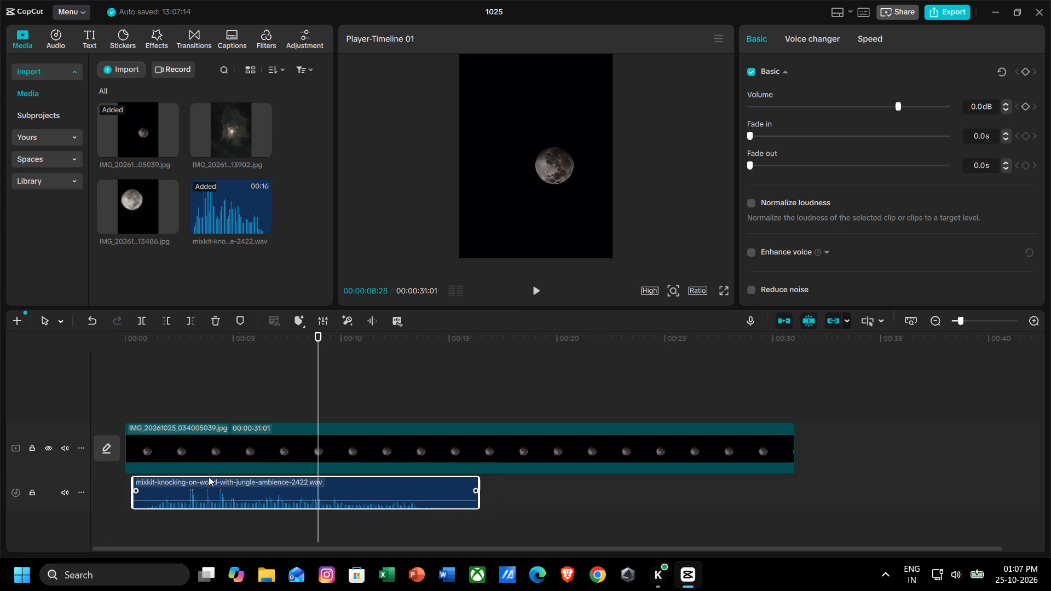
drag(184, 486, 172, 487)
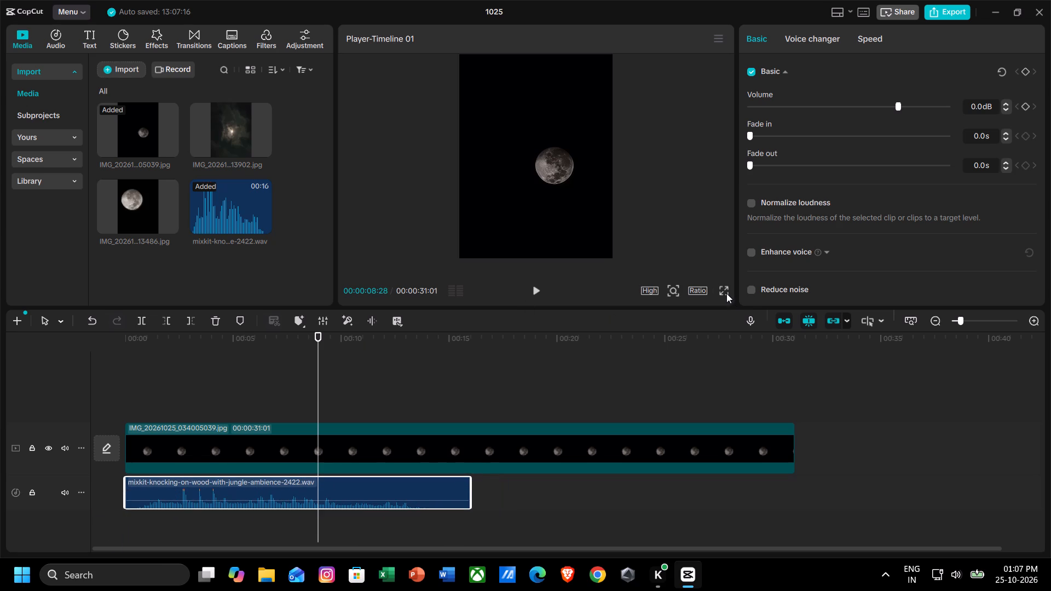
Play a short stretch of the timeline to listen to the ambience audio, and reposition the playhead at 00:00:06:00.
click(564, 427)
key(space)
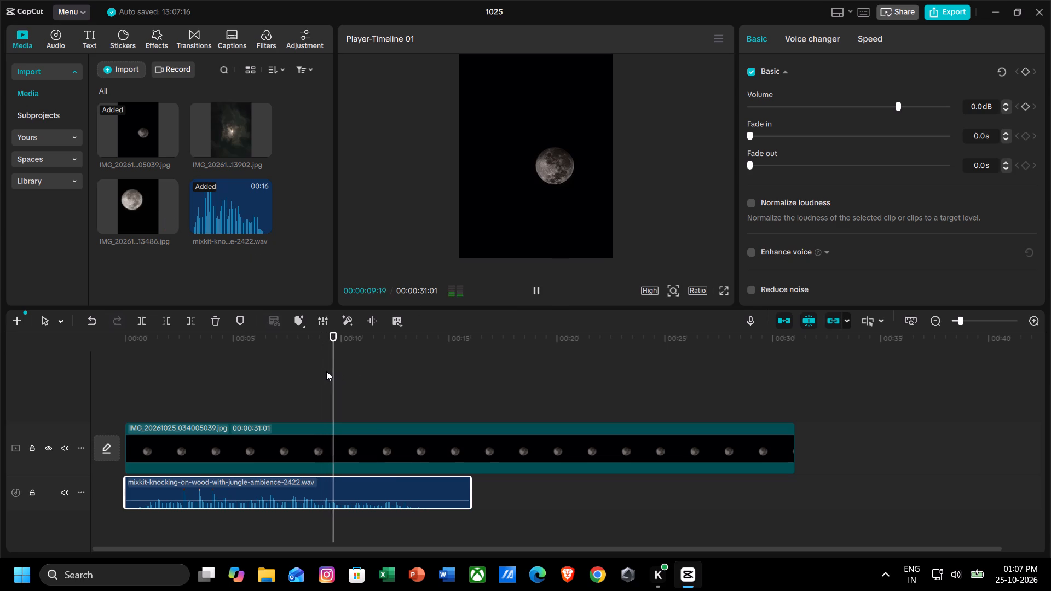
key(space)
scroll(326, 375, down, 1)
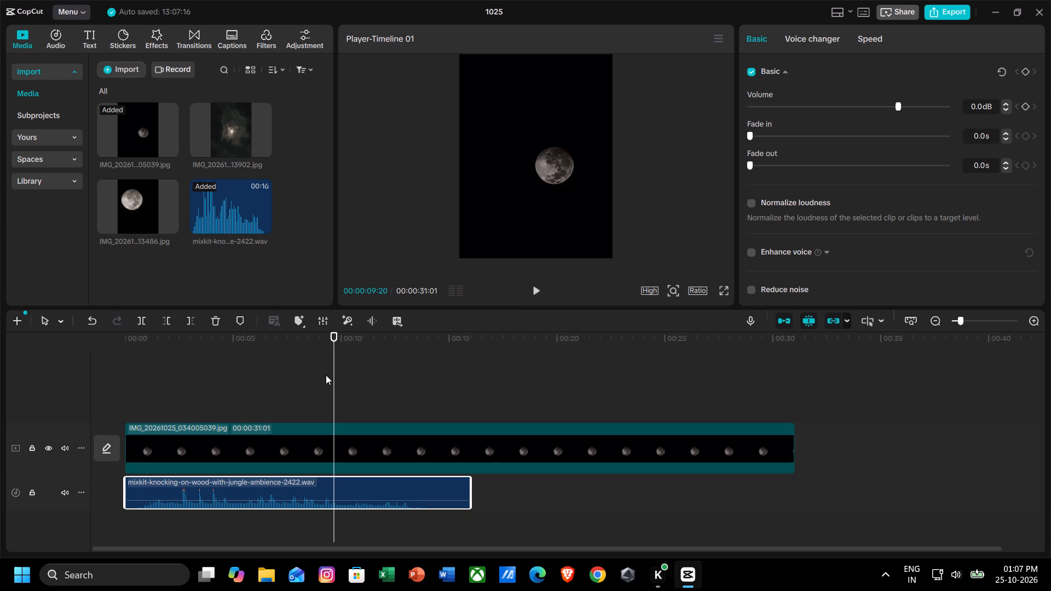
click(255, 390)
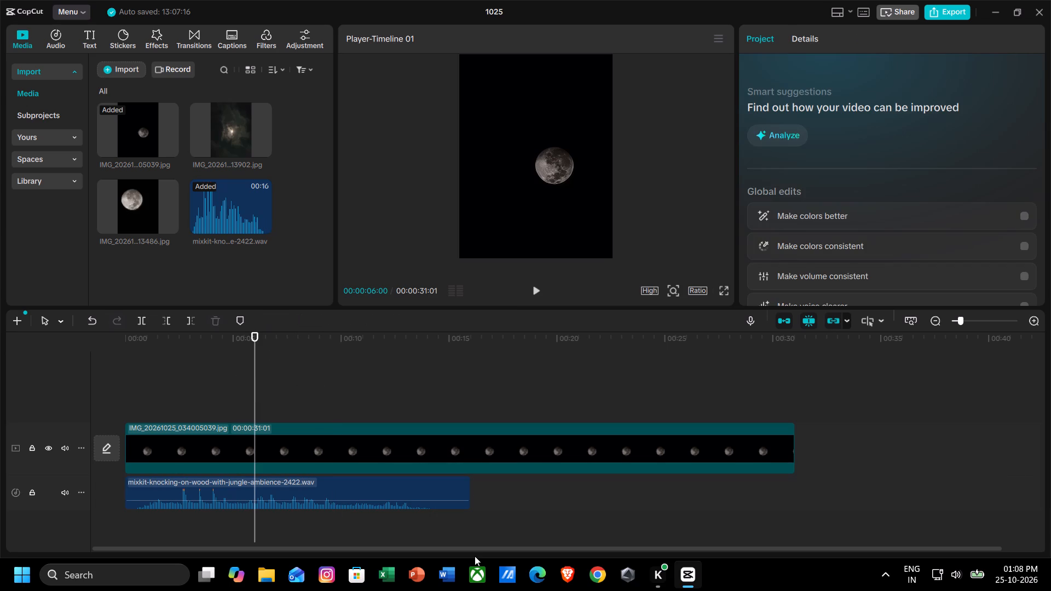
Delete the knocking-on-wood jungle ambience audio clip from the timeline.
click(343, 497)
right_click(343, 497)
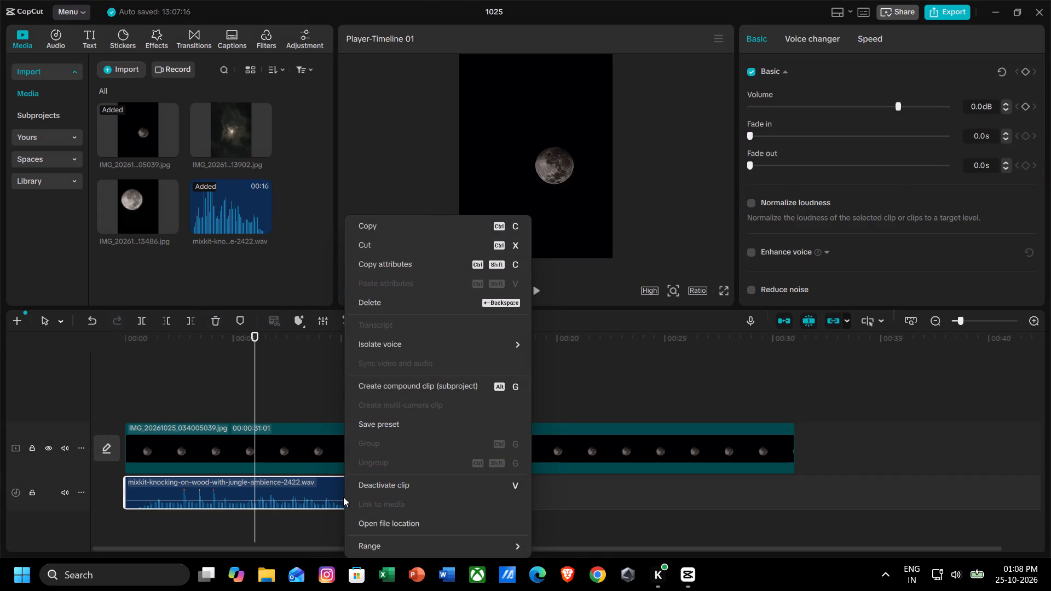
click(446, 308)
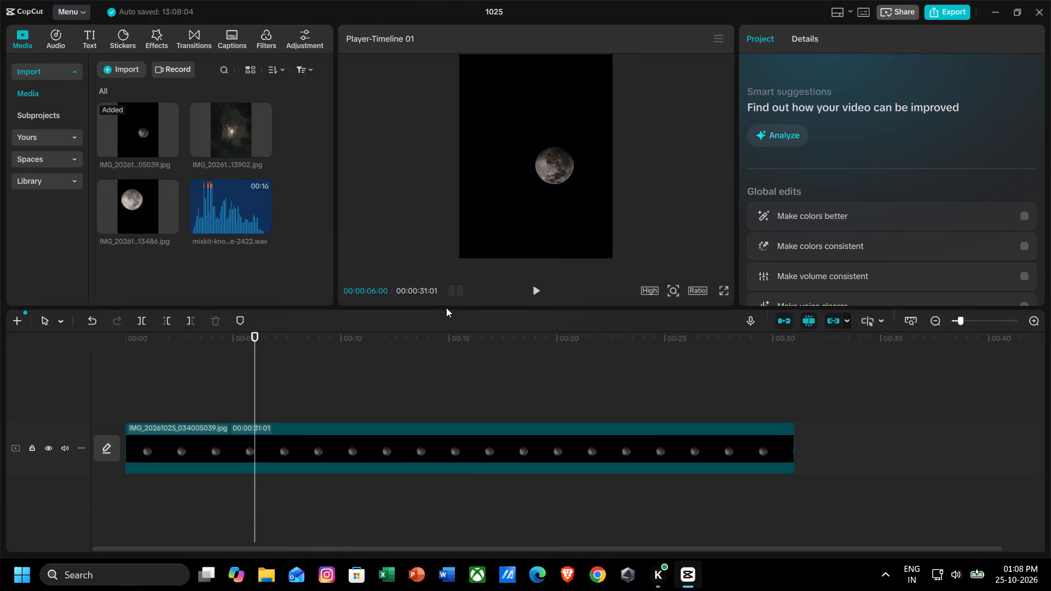
Import the audio file mixkit-thunderstorm-and-rain-2391 from the Downloads folder.
click(126, 67)
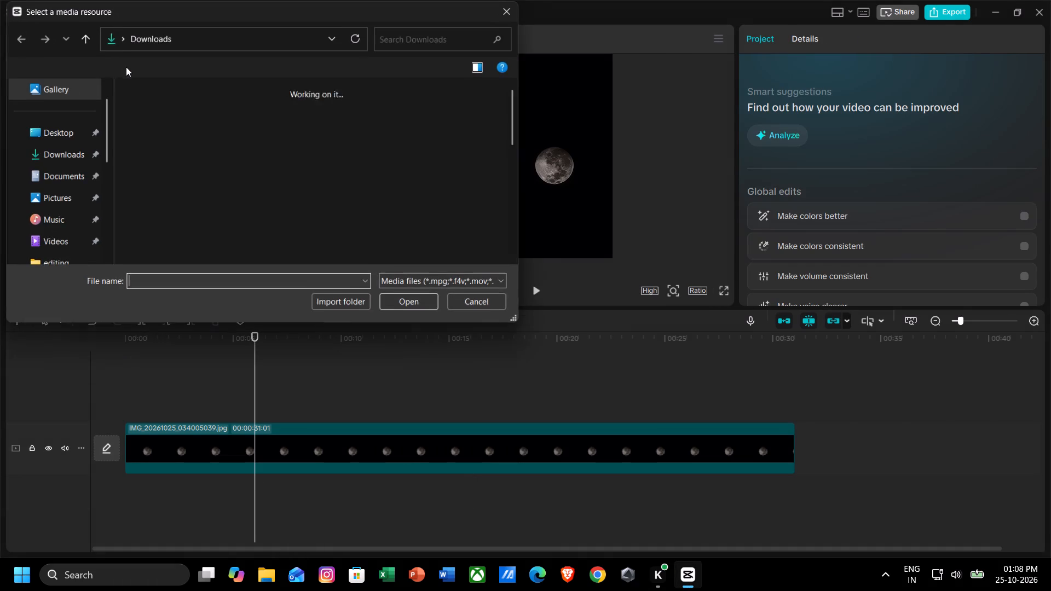
scroll(314, 172, down, 7)
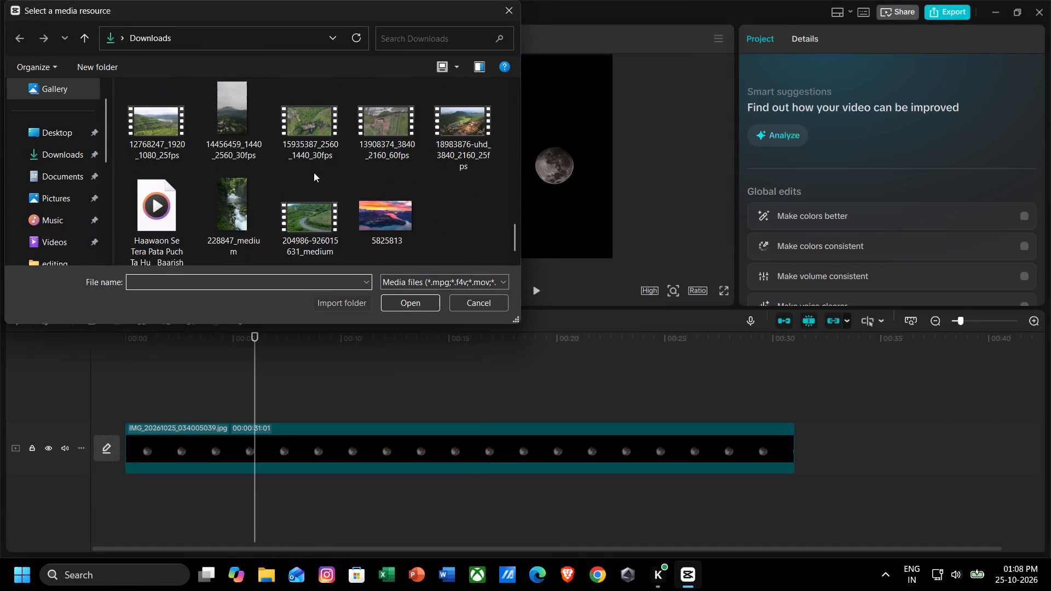
scroll(314, 172, up, 2)
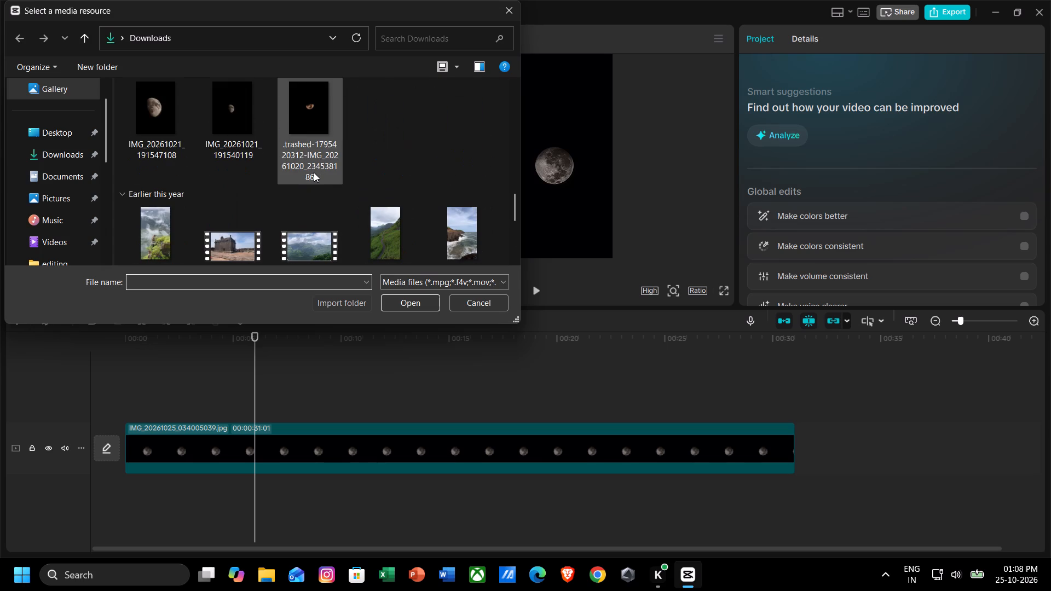
scroll(409, 184, up, 2)
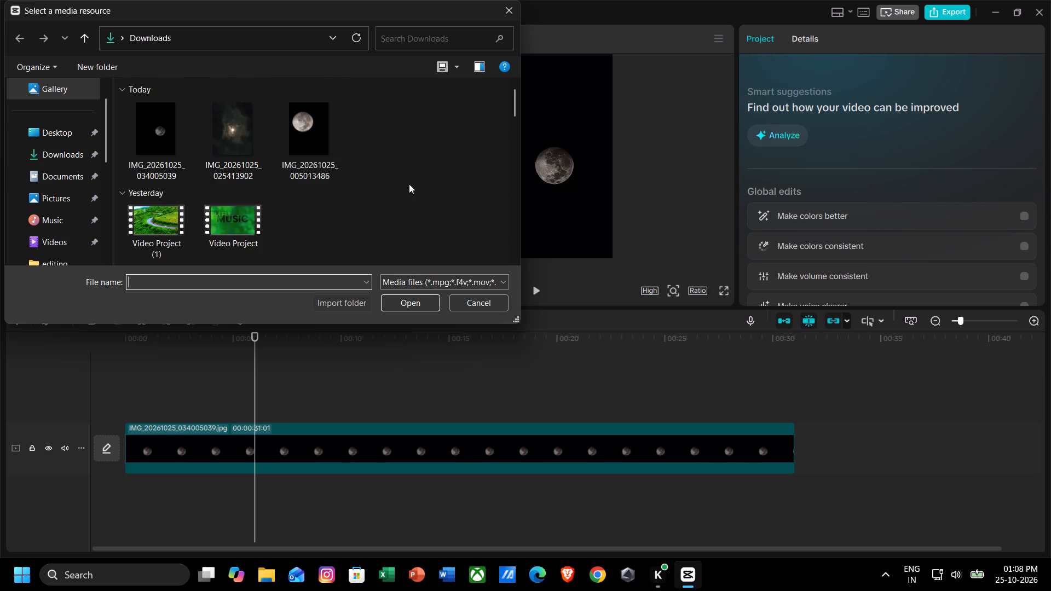
scroll(409, 184, down, 1)
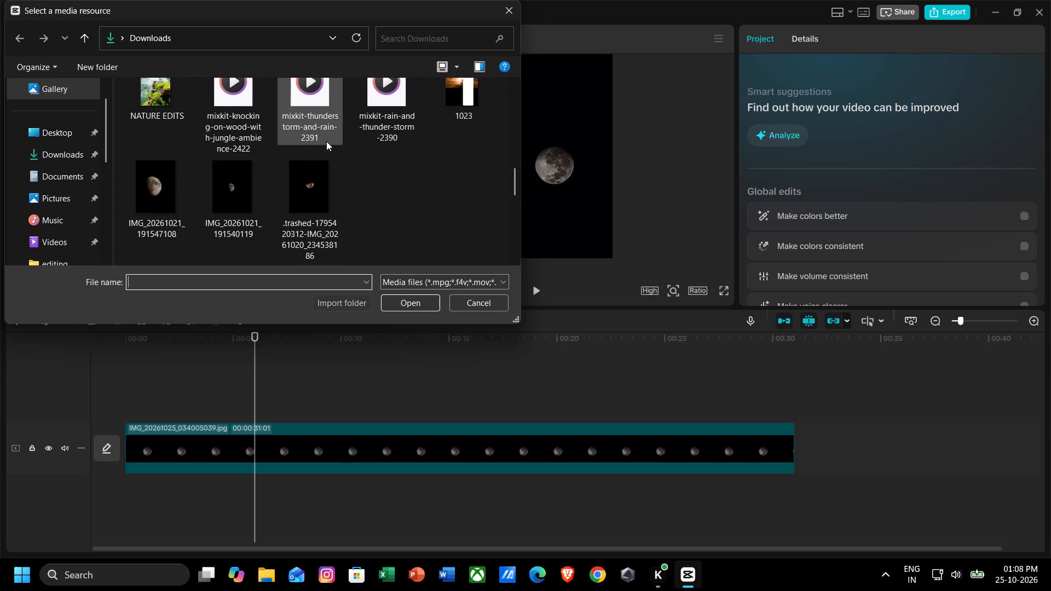
double_click(330, 132)
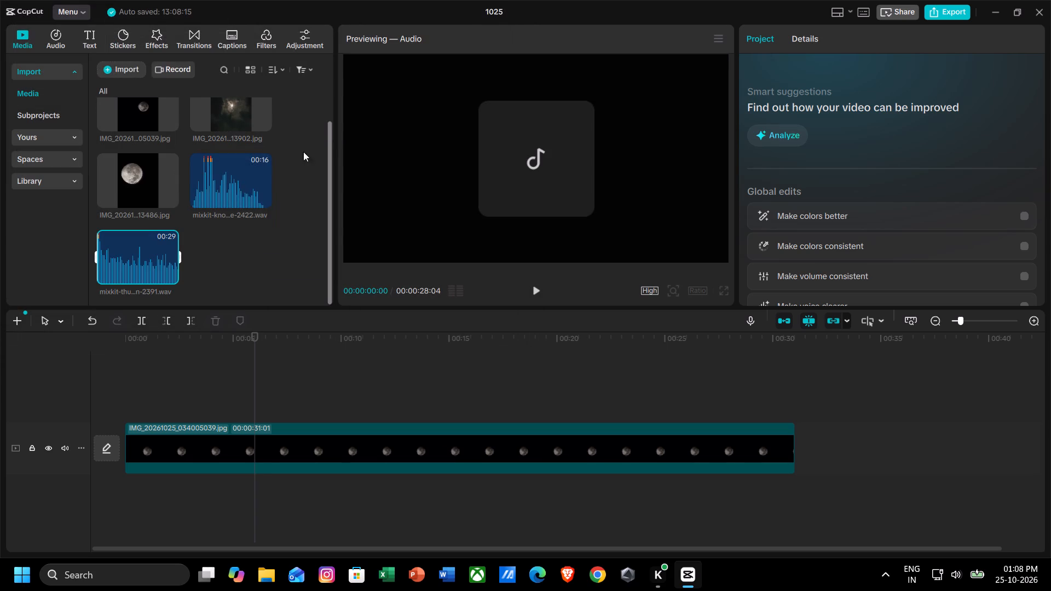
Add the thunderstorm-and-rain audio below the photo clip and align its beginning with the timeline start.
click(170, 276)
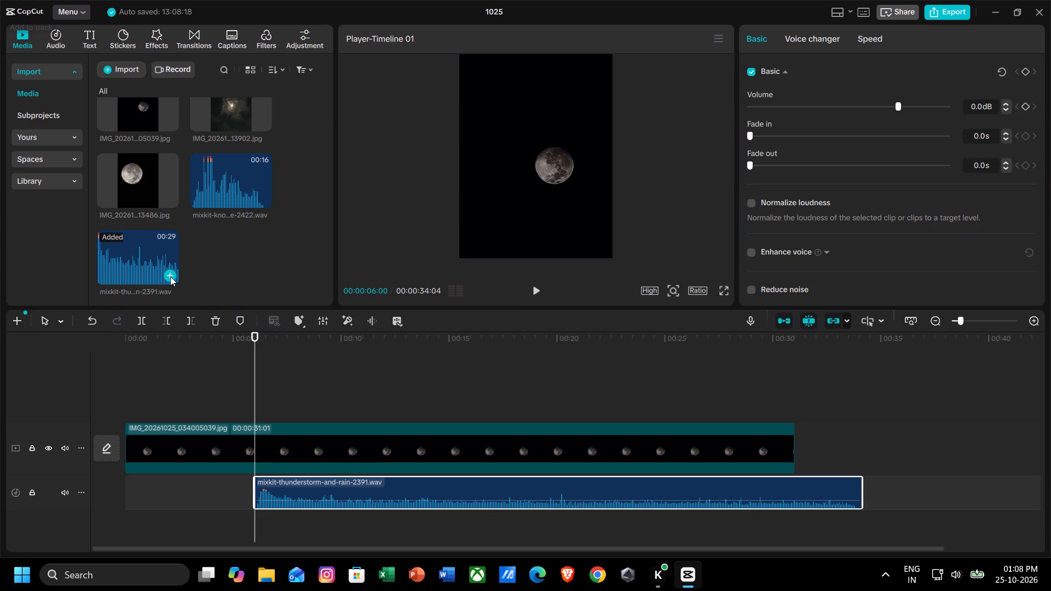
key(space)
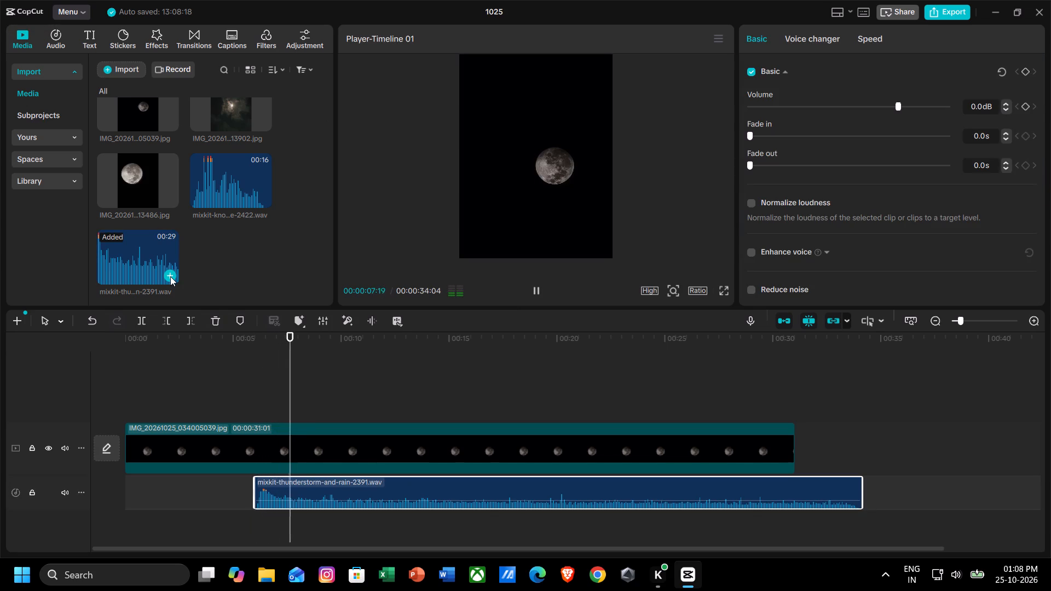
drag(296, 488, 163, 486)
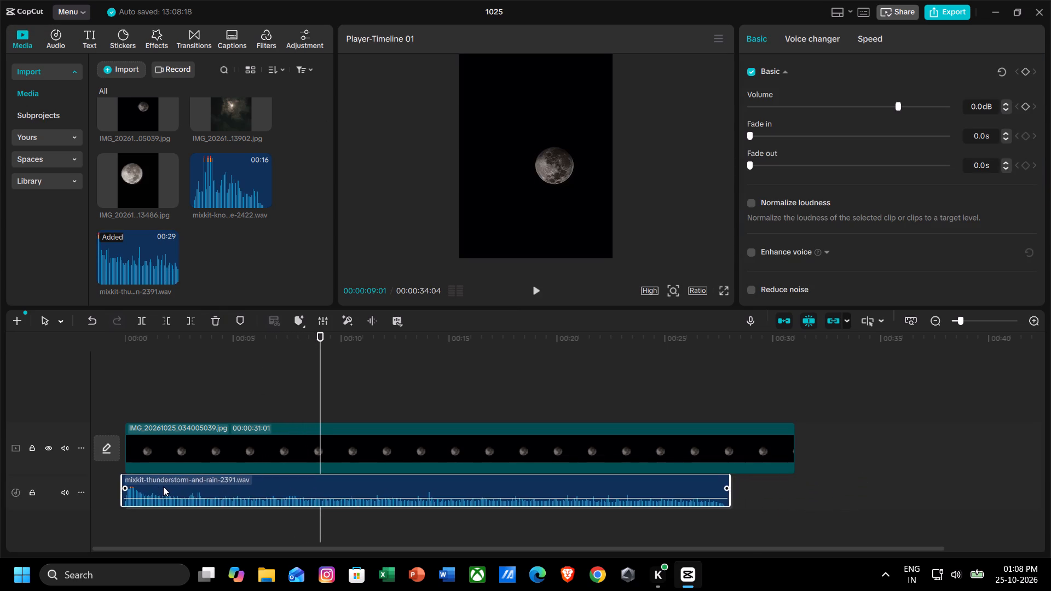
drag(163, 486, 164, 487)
Play a short stretch of the timeline to listen to the thunderstorm-and-rain audio.
key(space)
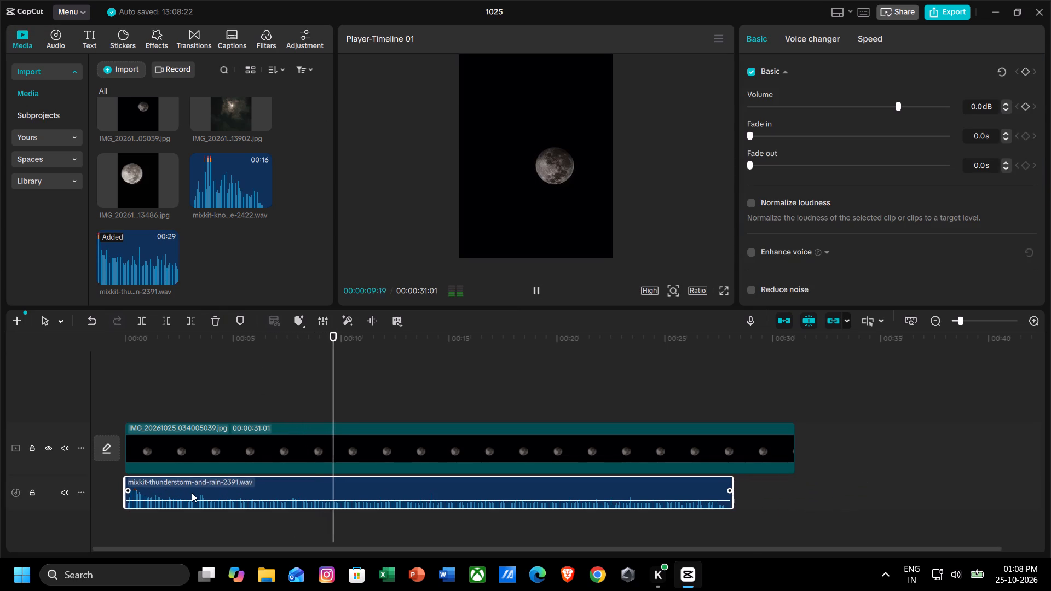
key(space)
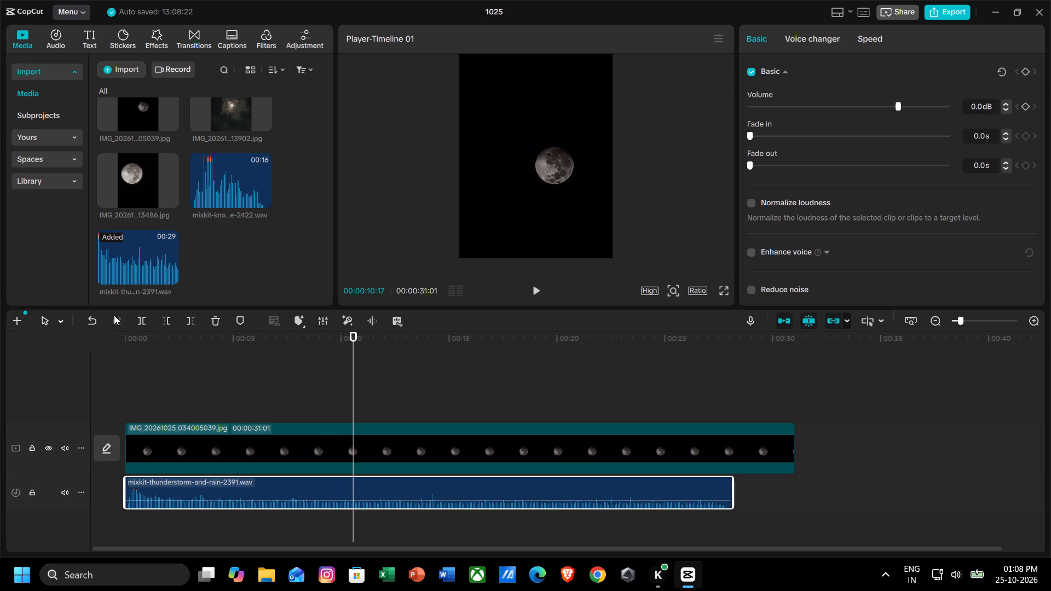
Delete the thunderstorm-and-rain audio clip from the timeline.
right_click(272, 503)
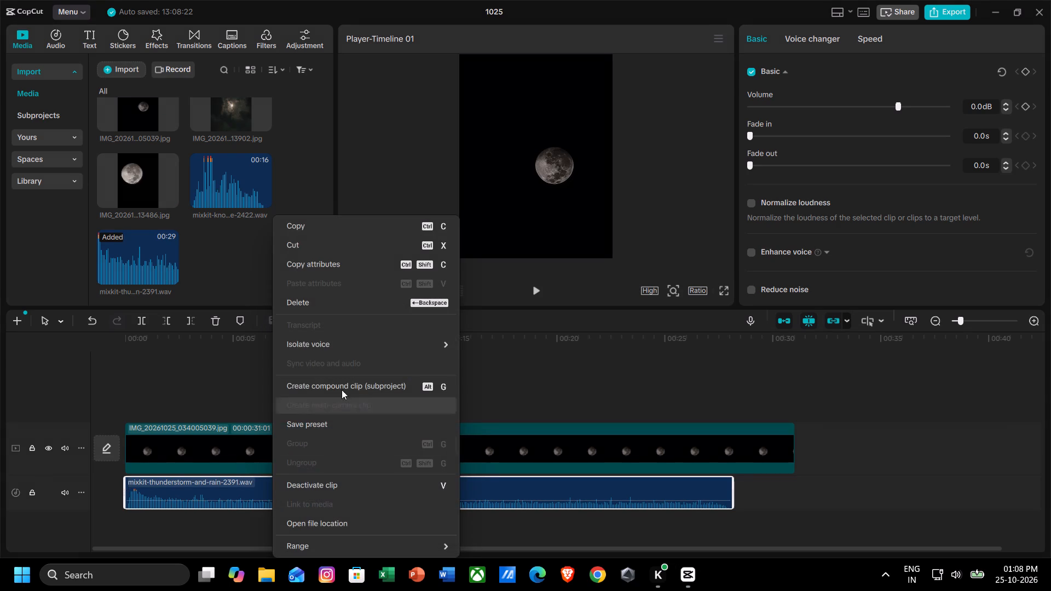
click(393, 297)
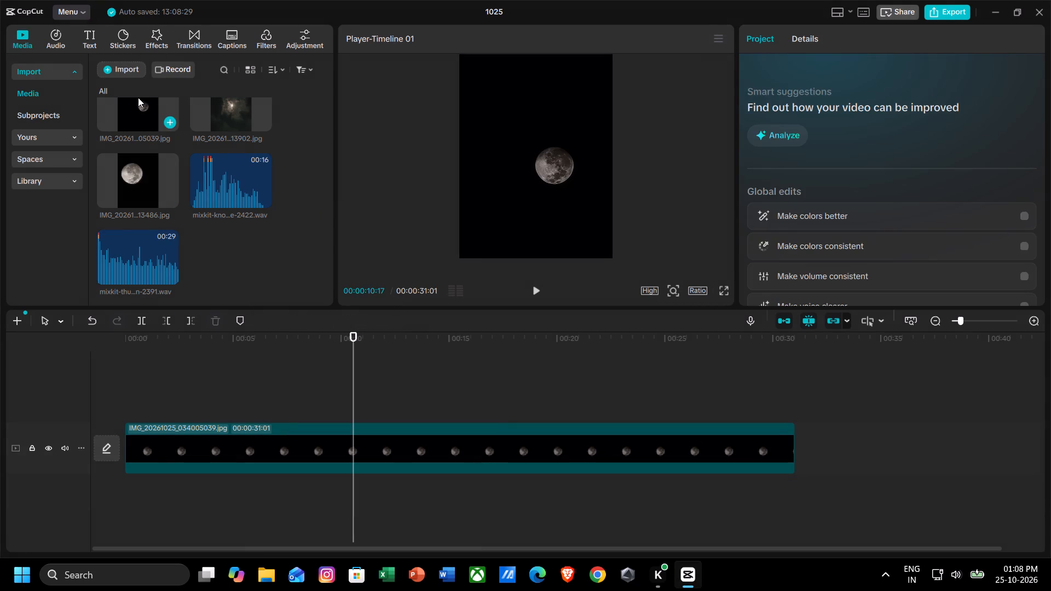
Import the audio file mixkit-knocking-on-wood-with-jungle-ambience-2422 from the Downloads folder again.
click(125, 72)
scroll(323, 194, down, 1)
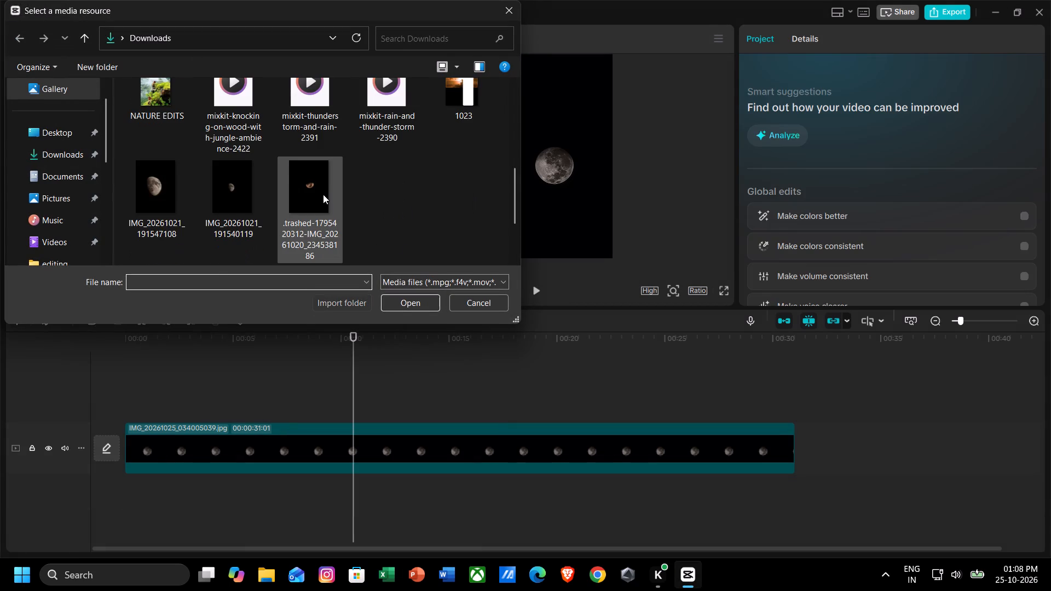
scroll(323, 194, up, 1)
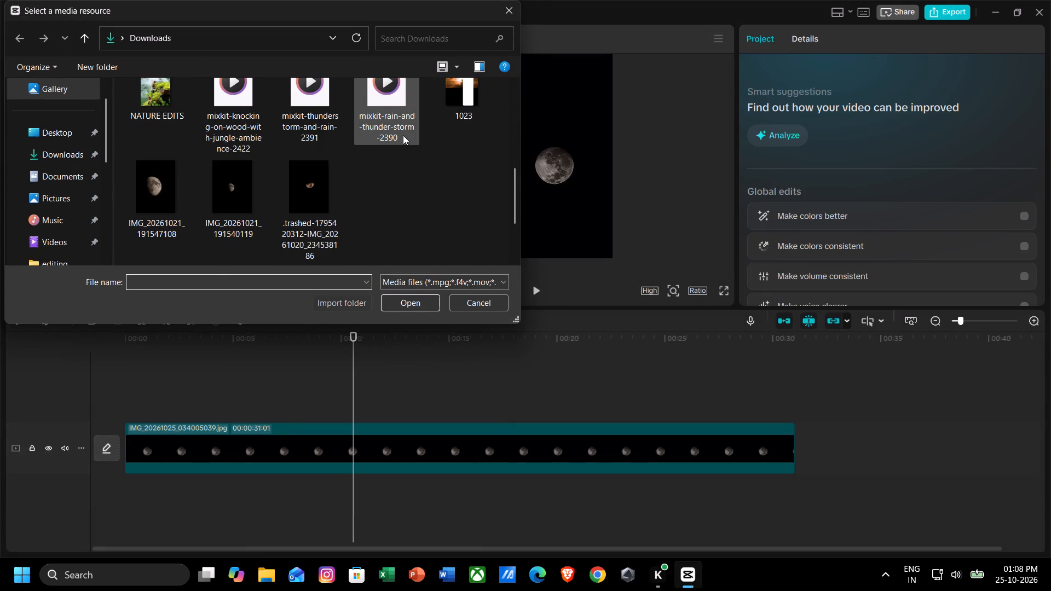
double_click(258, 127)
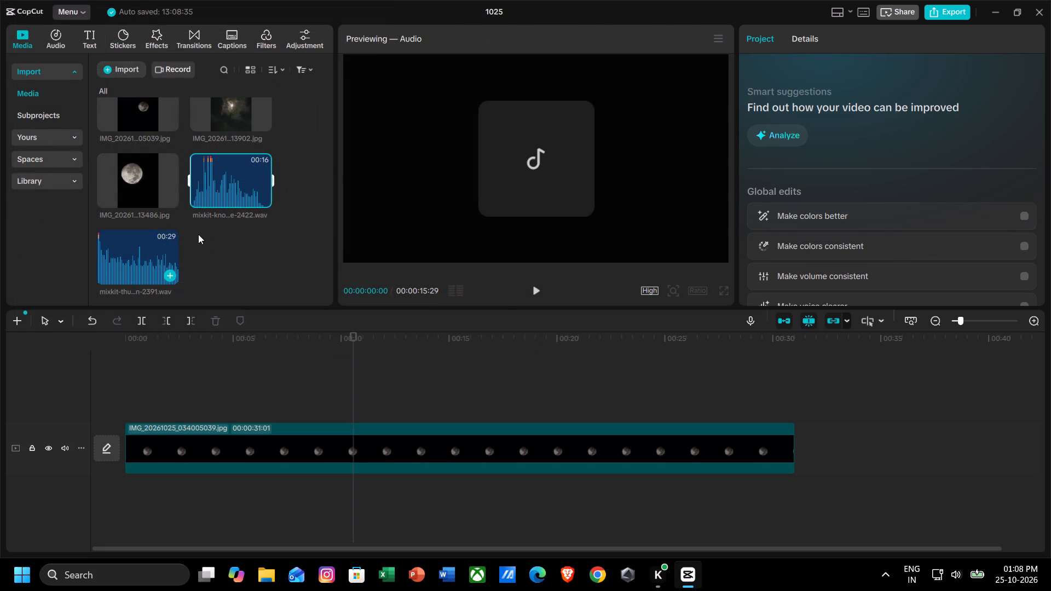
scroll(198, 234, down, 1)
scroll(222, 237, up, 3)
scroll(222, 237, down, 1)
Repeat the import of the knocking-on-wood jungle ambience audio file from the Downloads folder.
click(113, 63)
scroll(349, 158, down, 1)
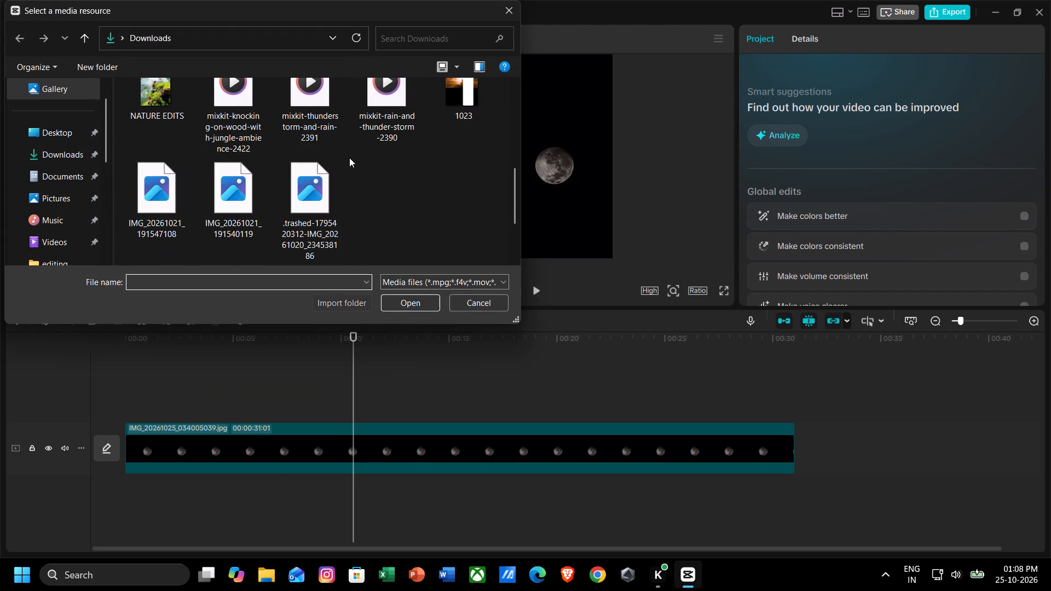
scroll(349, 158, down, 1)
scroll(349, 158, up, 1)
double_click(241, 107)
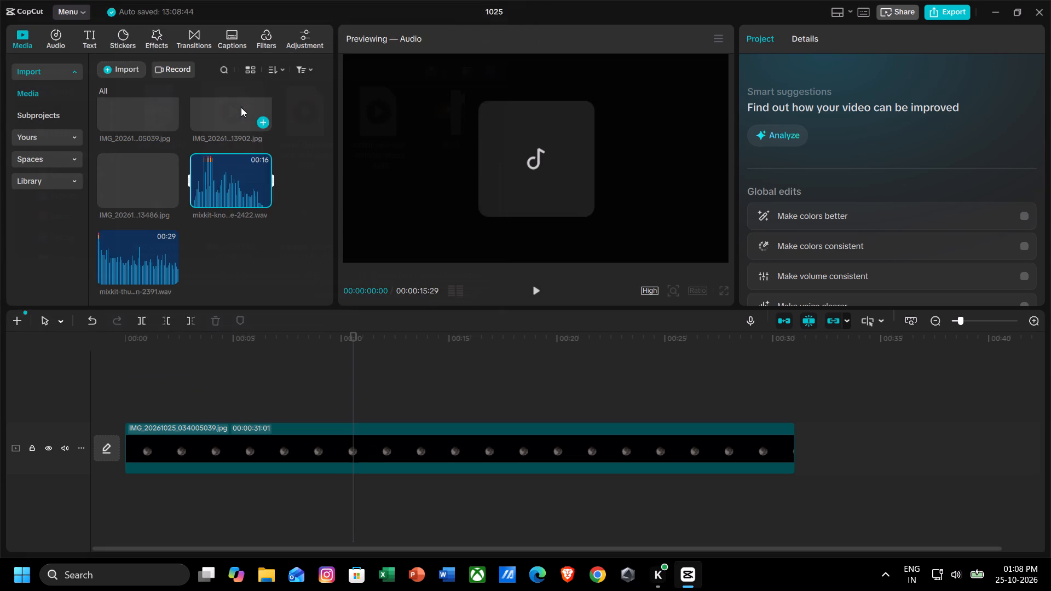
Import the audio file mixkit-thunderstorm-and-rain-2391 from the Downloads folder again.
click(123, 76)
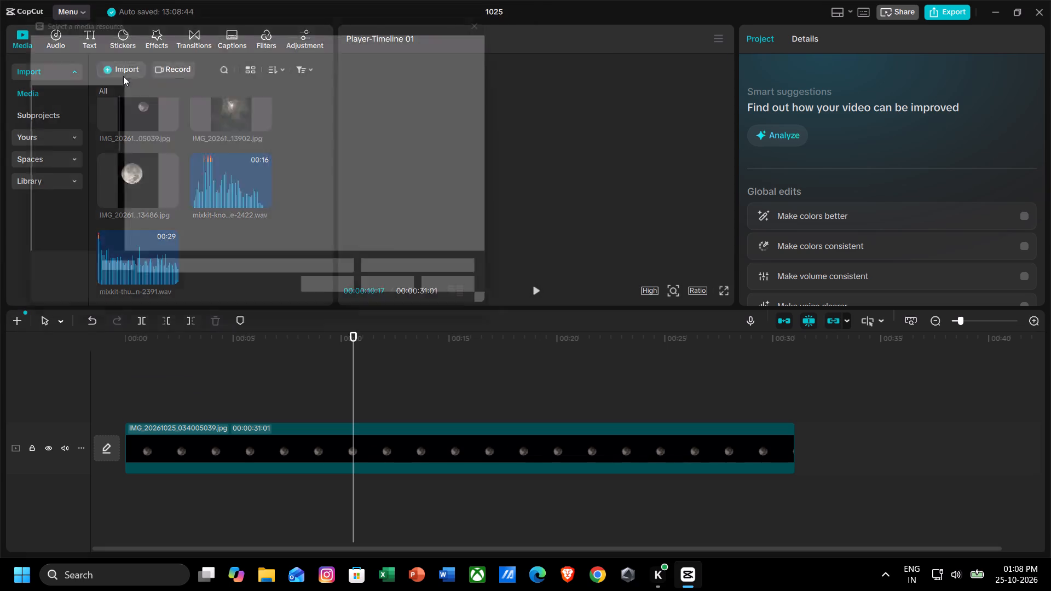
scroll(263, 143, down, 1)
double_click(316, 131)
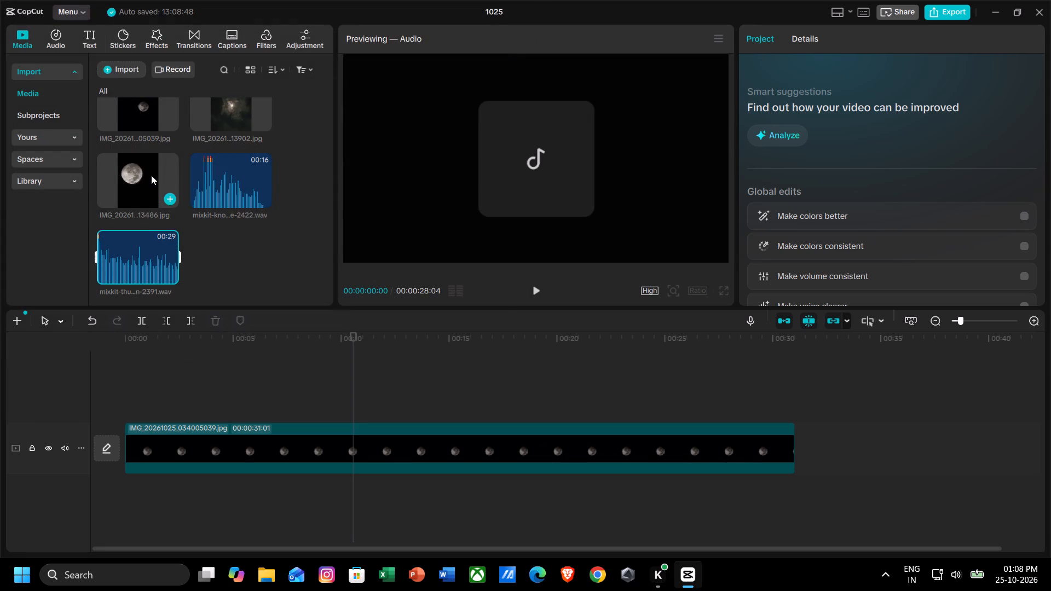
Import the audio file mixkit-rain-and-thunder-storm-2390 from the Downloads folder.
click(125, 65)
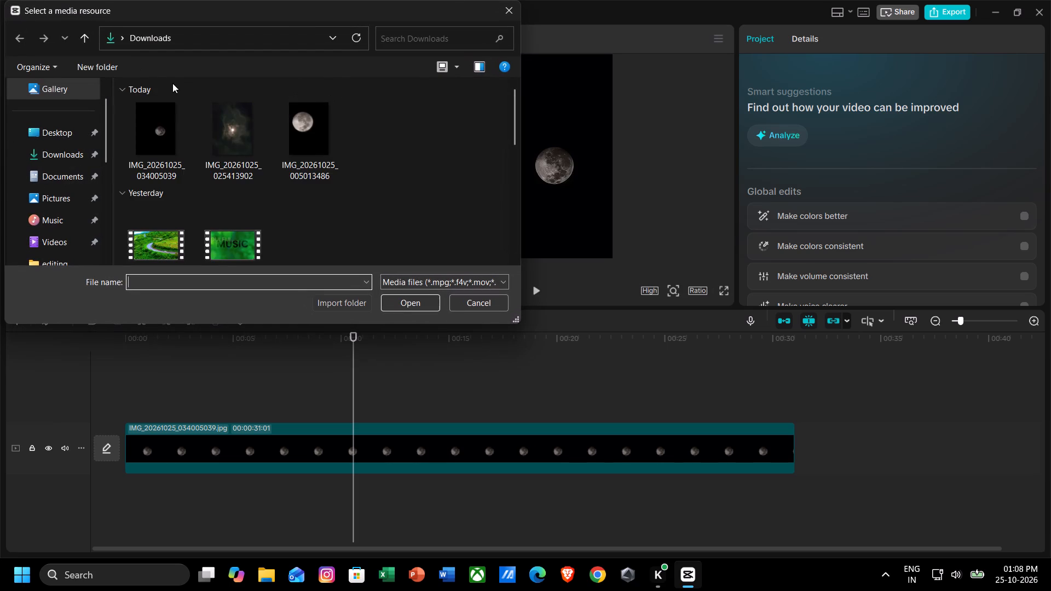
scroll(303, 179, down, 1)
double_click(380, 177)
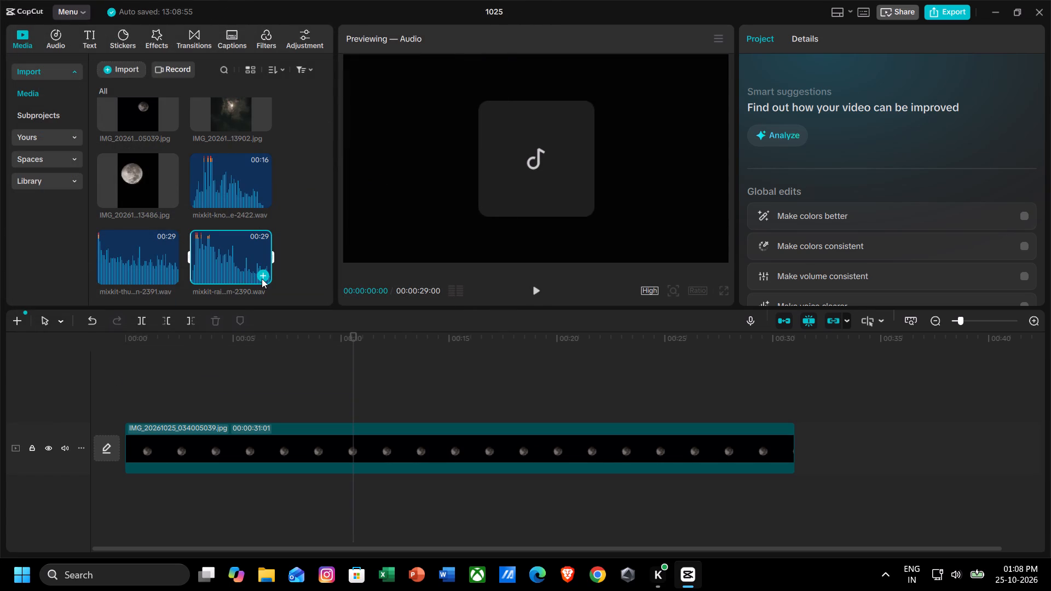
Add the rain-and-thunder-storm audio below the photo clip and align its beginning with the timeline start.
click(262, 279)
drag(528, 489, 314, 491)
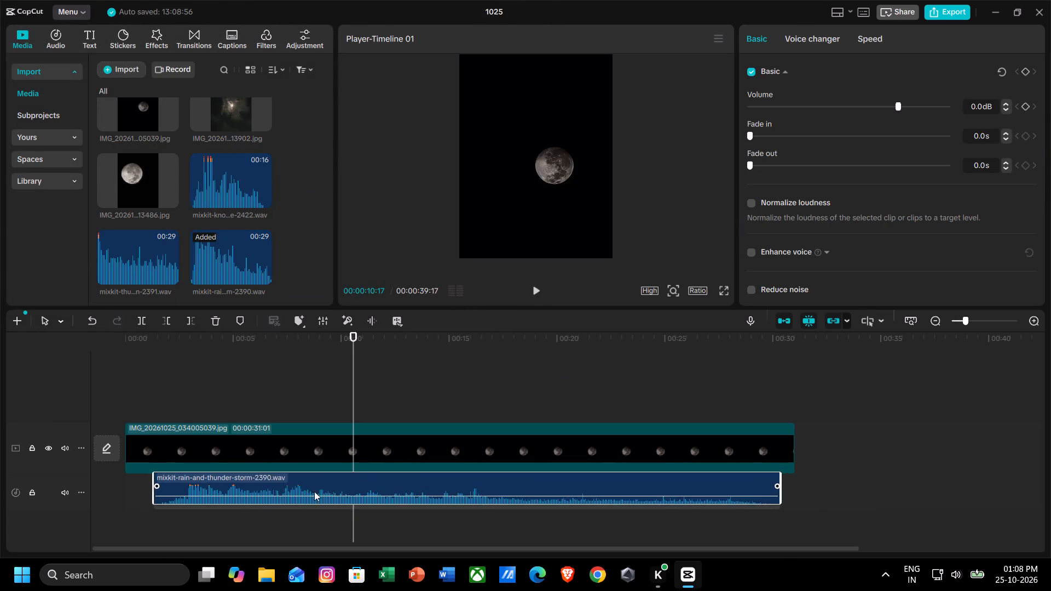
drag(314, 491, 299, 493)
Play two stretches of the timeline to listen to the rain-and-thunder-storm audio.
key(space)
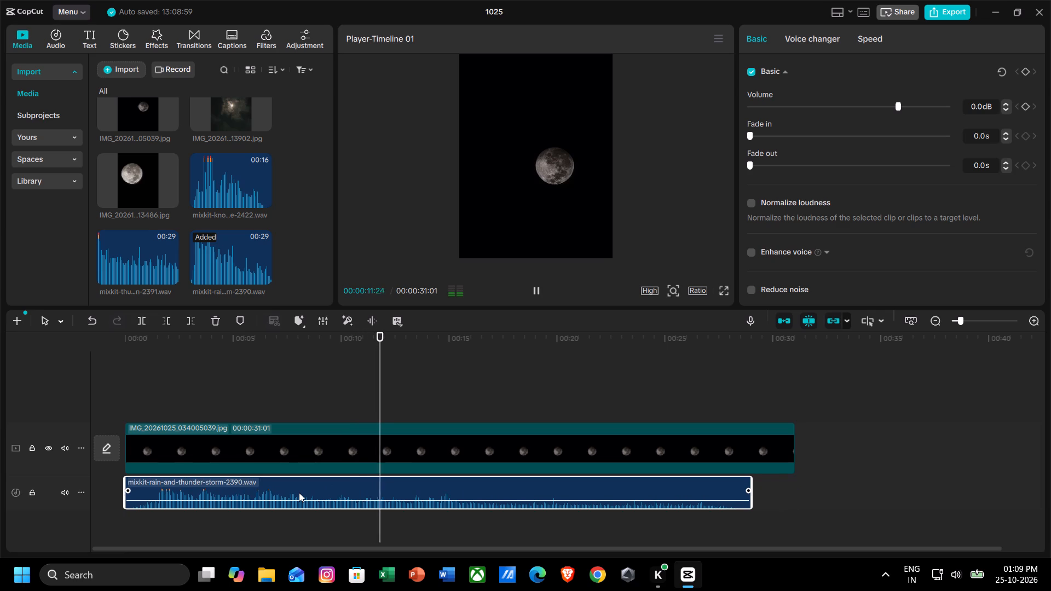
key(space)
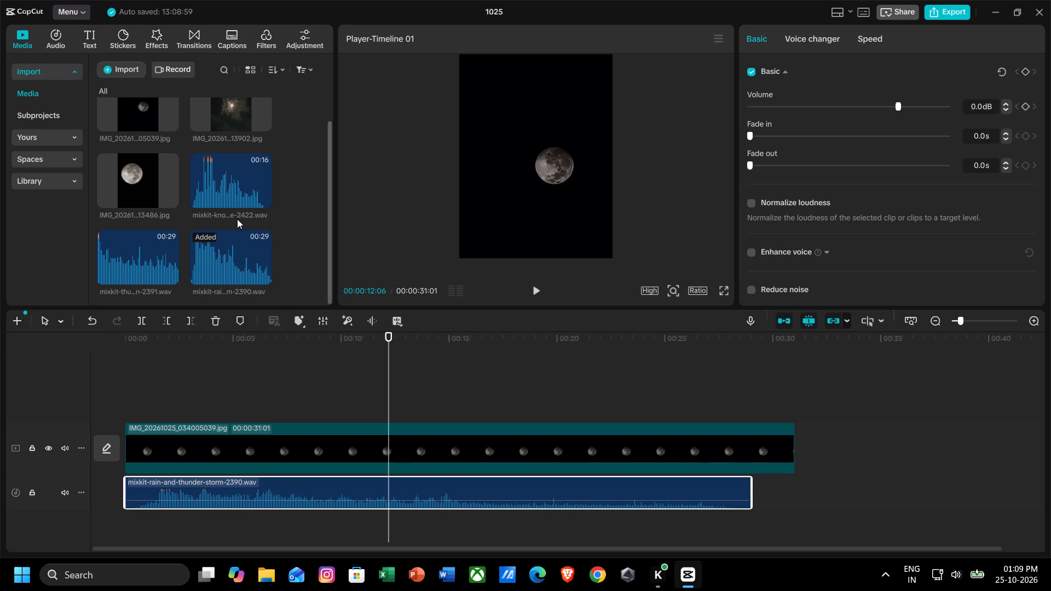
key(space)
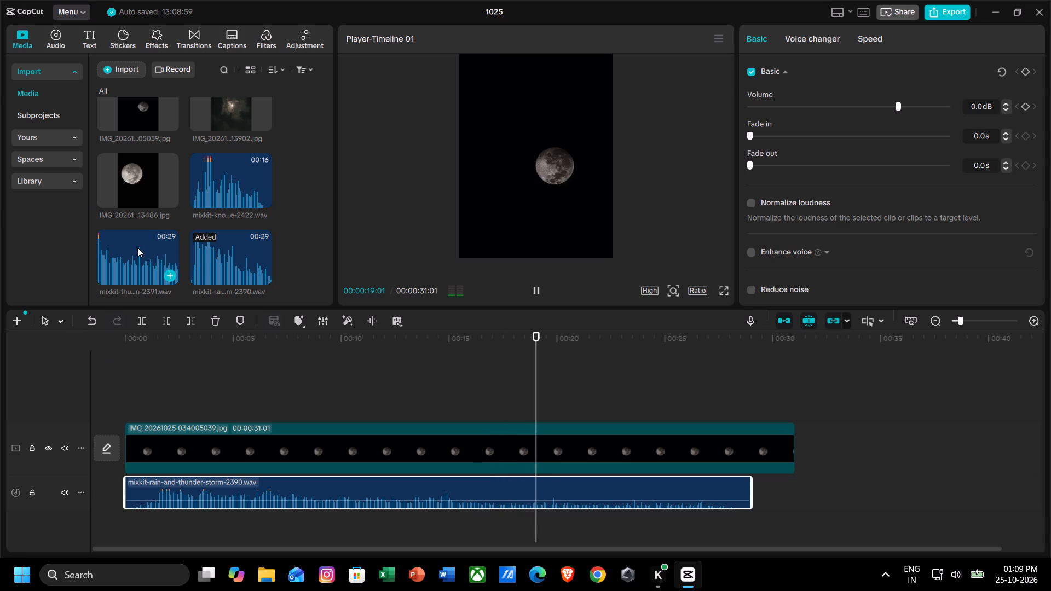
key(space)
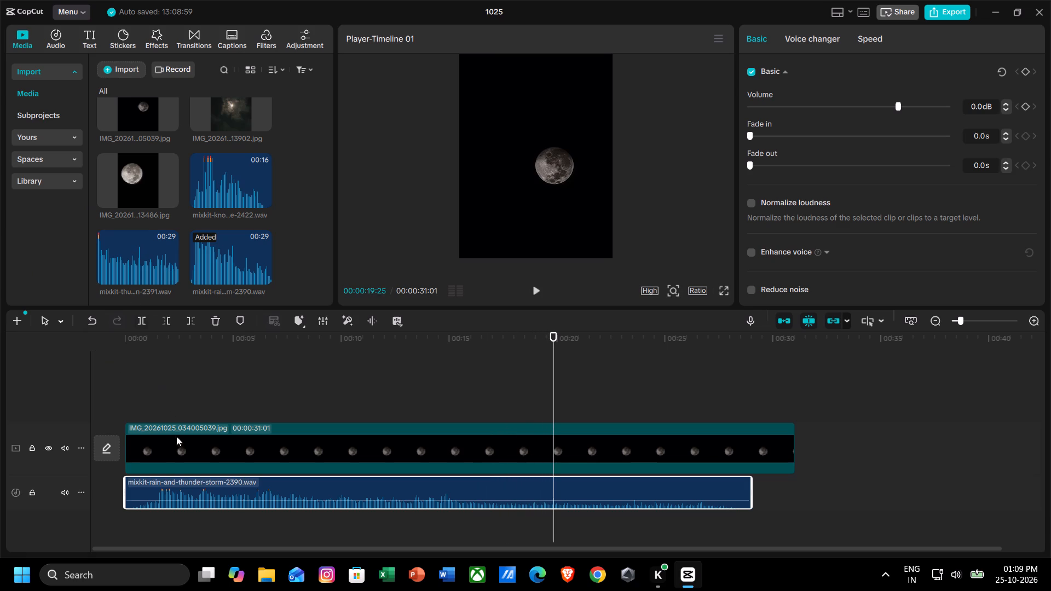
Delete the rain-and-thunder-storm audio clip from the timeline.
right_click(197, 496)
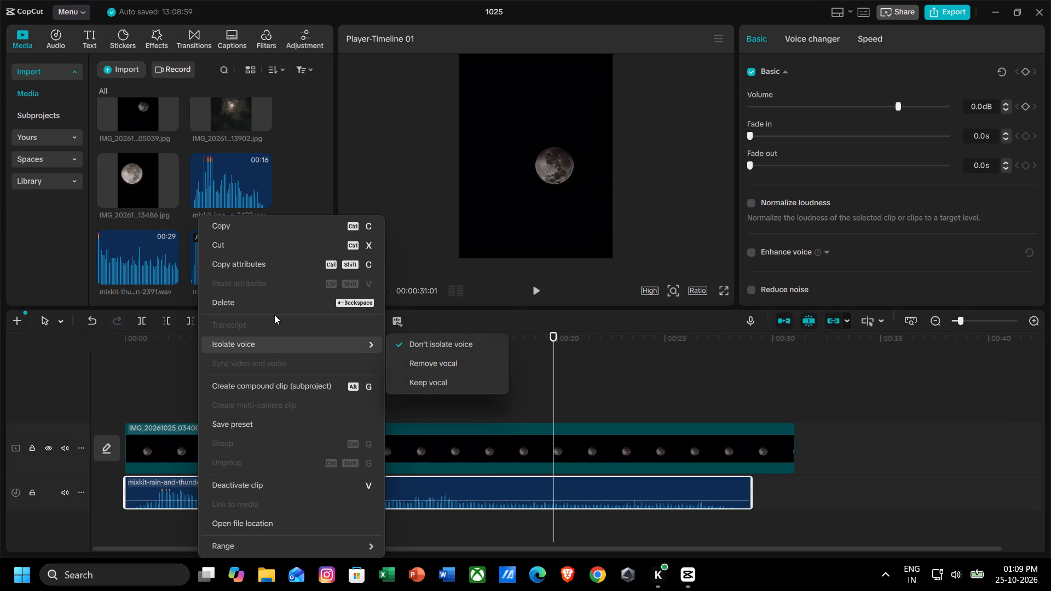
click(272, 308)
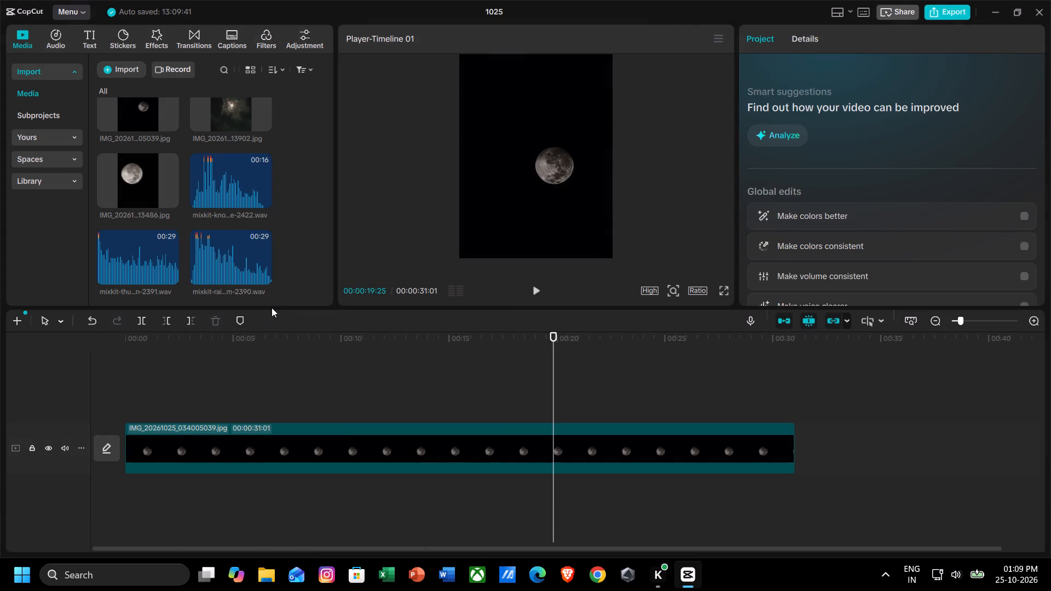
Browse the Downloads folder for another media file to use as background sound, leaving without importing anything.
click(105, 69)
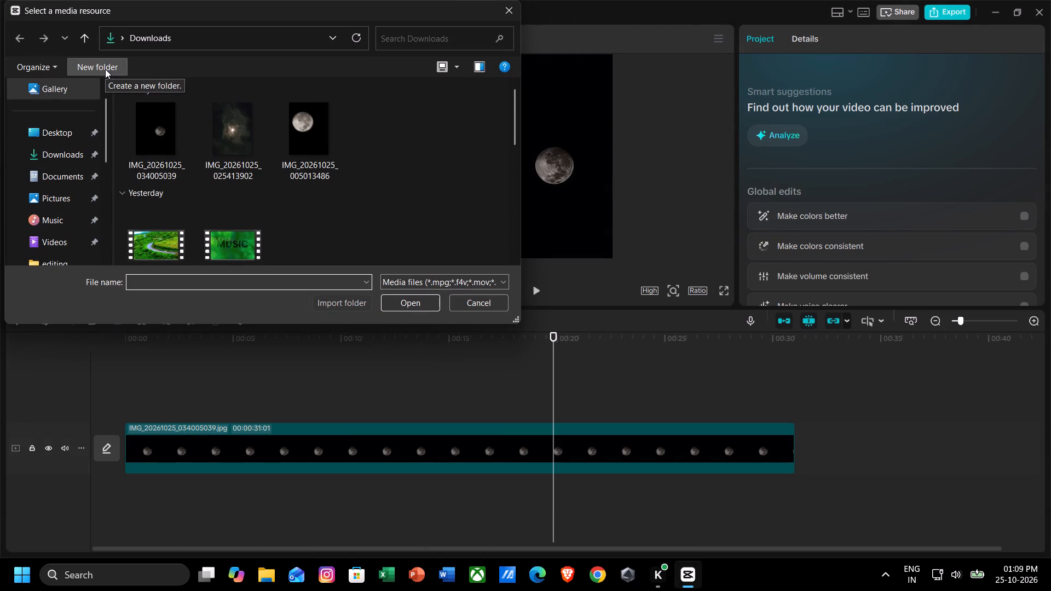
scroll(251, 116, down, 2)
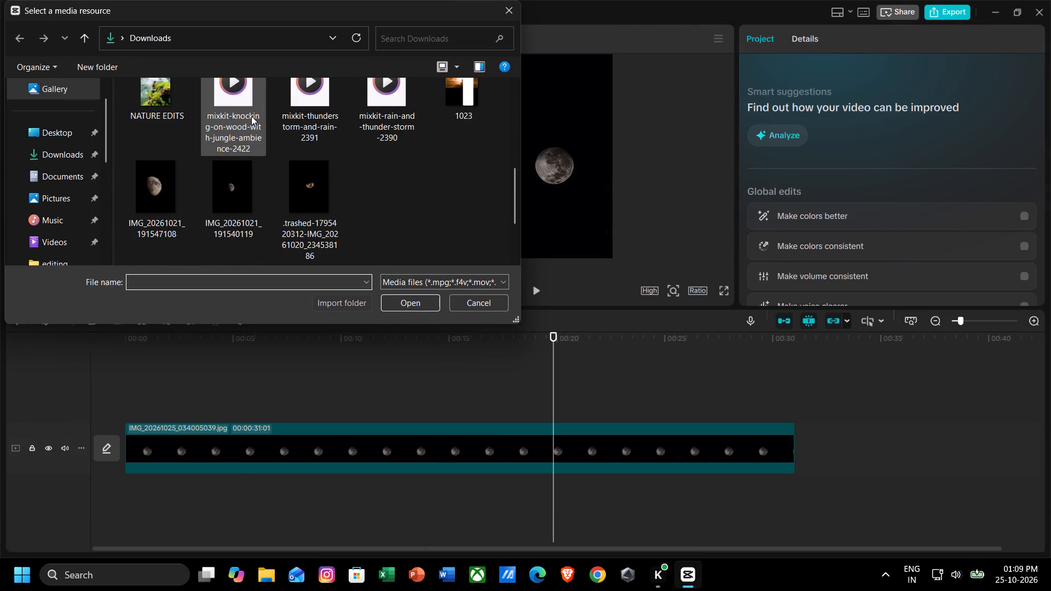
scroll(398, 181, down, 2)
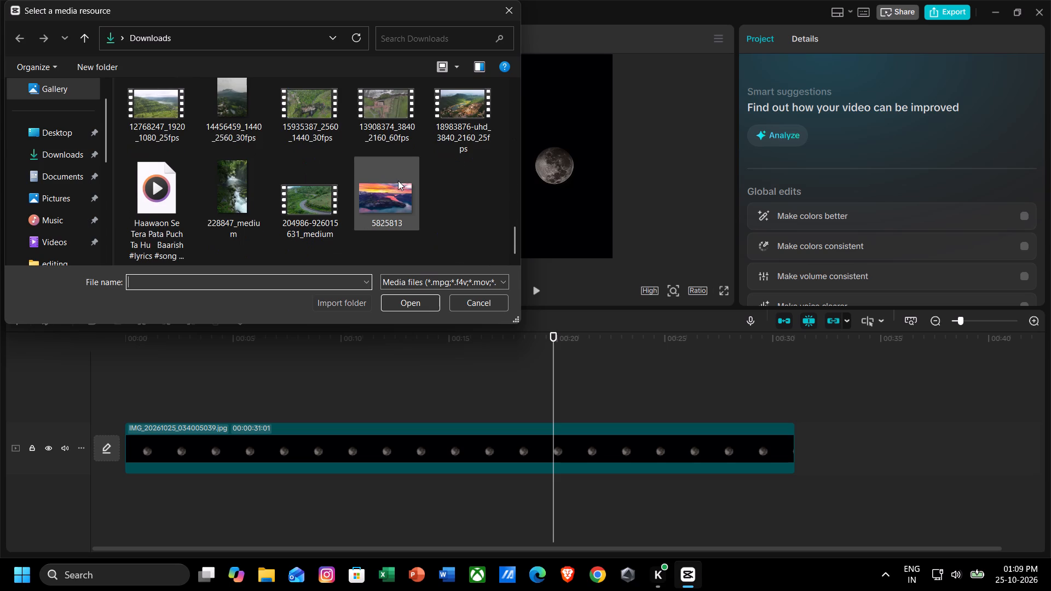
scroll(398, 181, down, 1)
scroll(458, 170, up, 1)
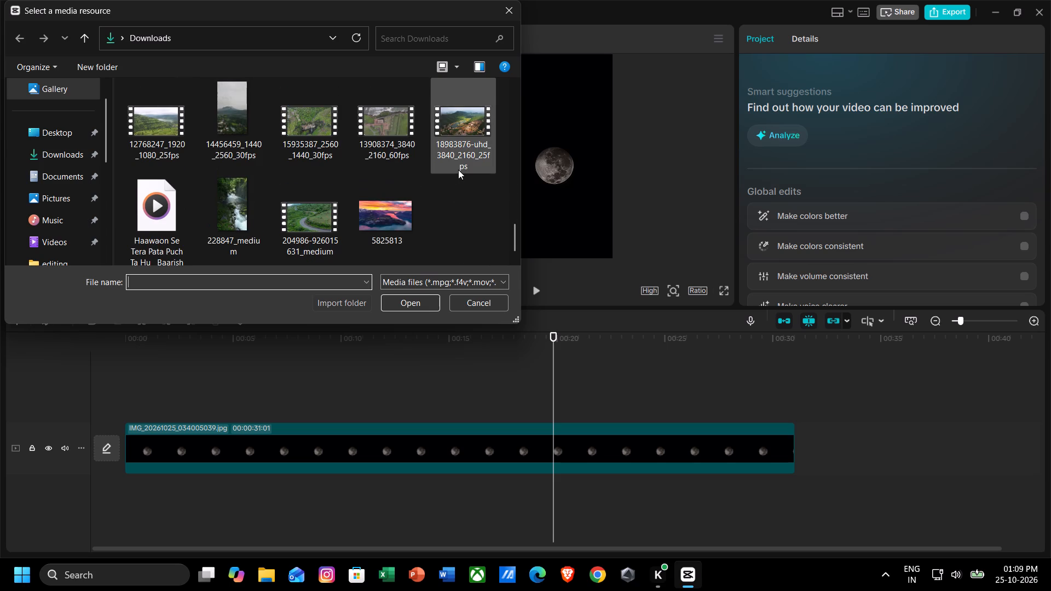
scroll(458, 170, up, 2)
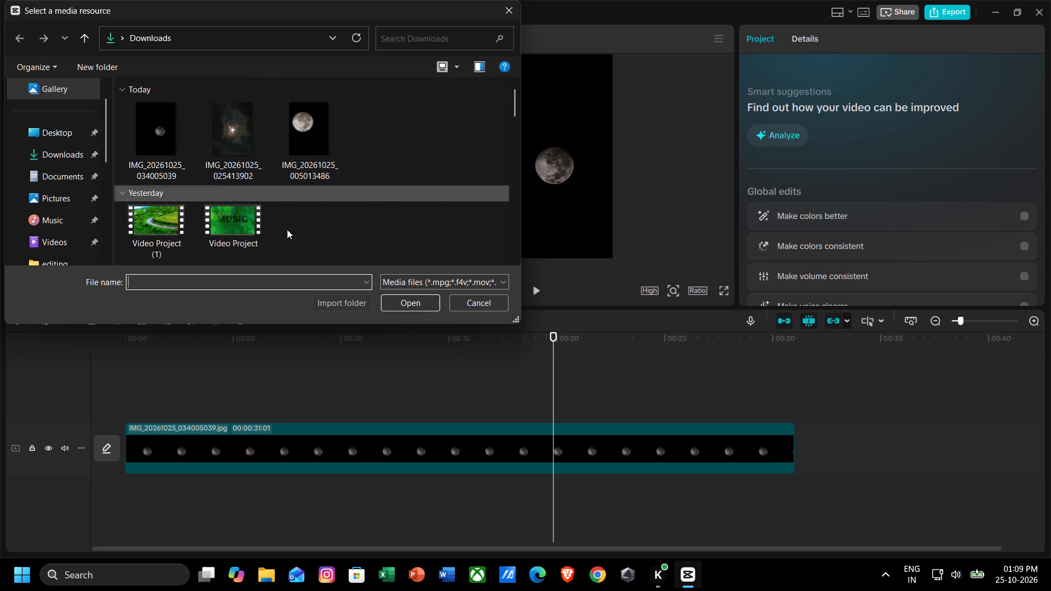
click(498, 11)
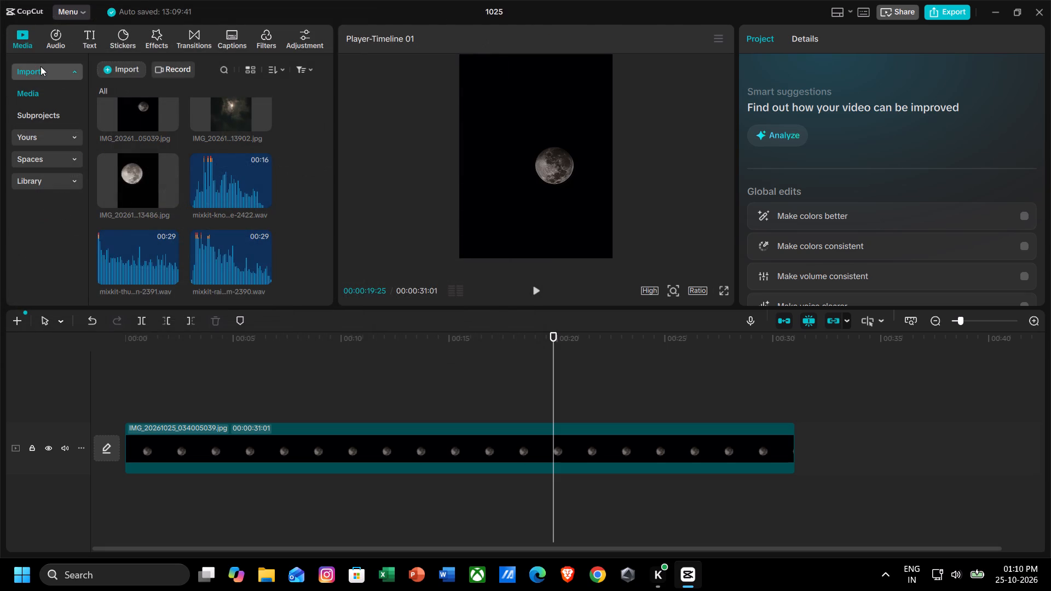
Check the built-in audio library's music and brand music sections for a background sound.
click(65, 46)
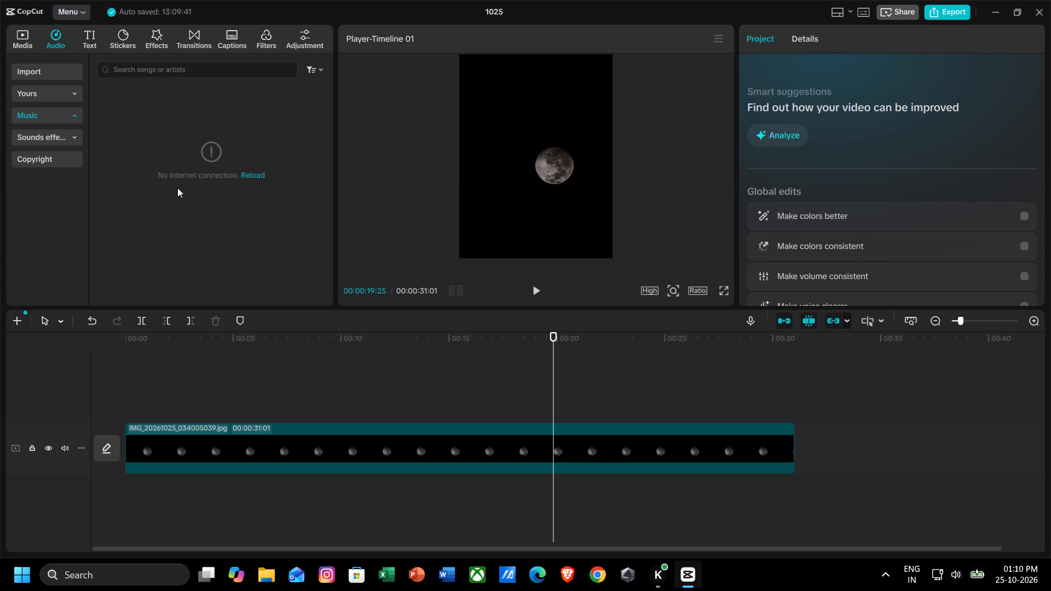
click(68, 89)
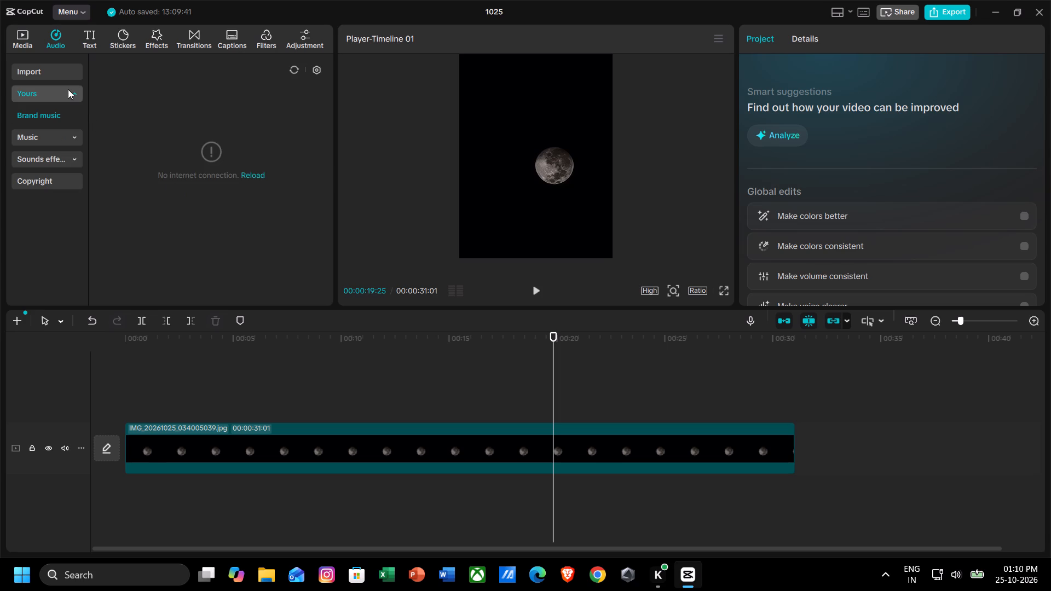
click(49, 114)
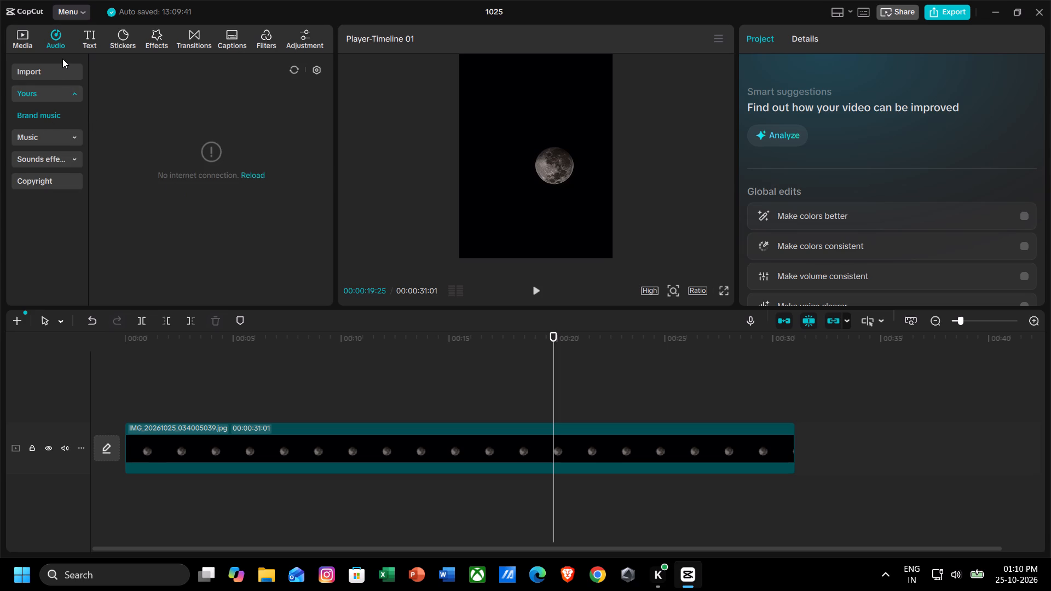
click(62, 59)
click(41, 89)
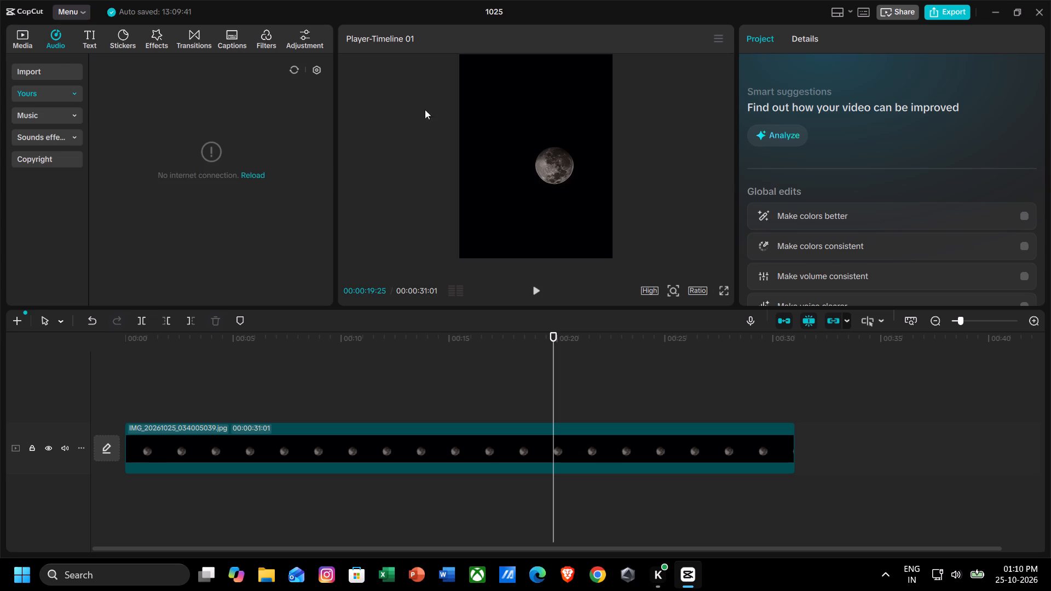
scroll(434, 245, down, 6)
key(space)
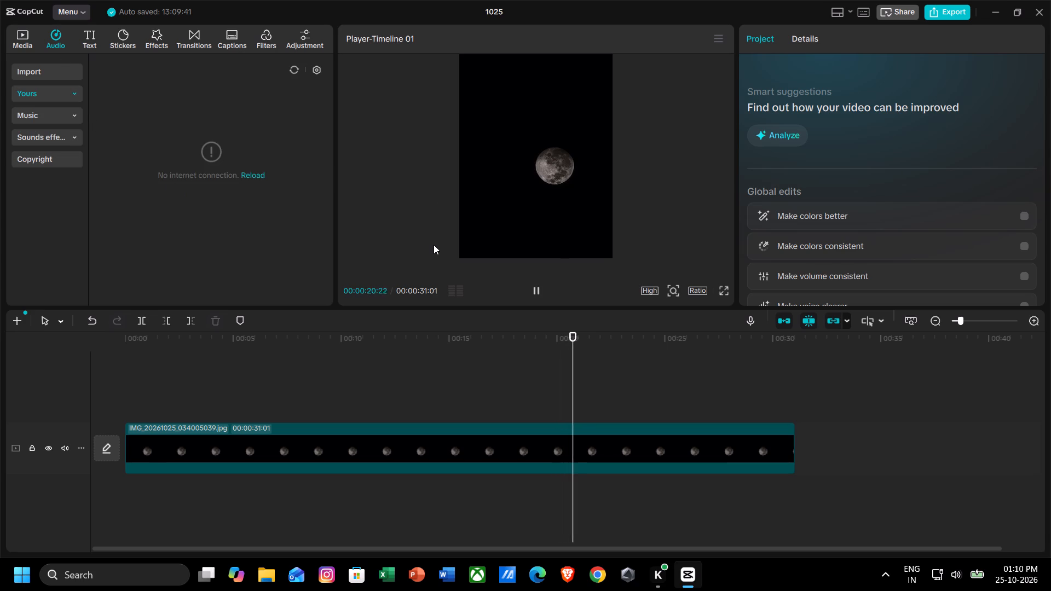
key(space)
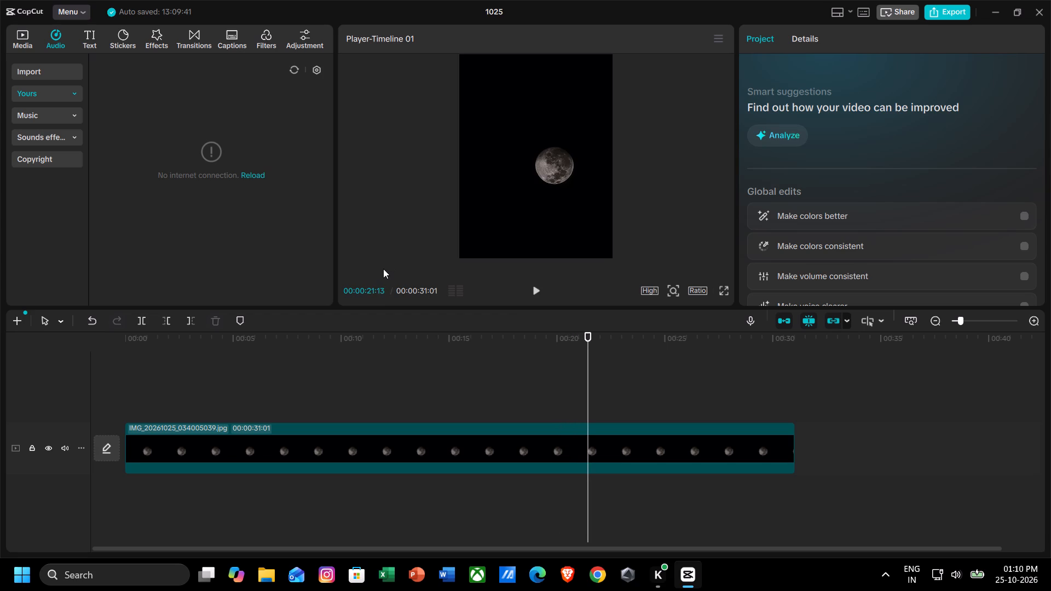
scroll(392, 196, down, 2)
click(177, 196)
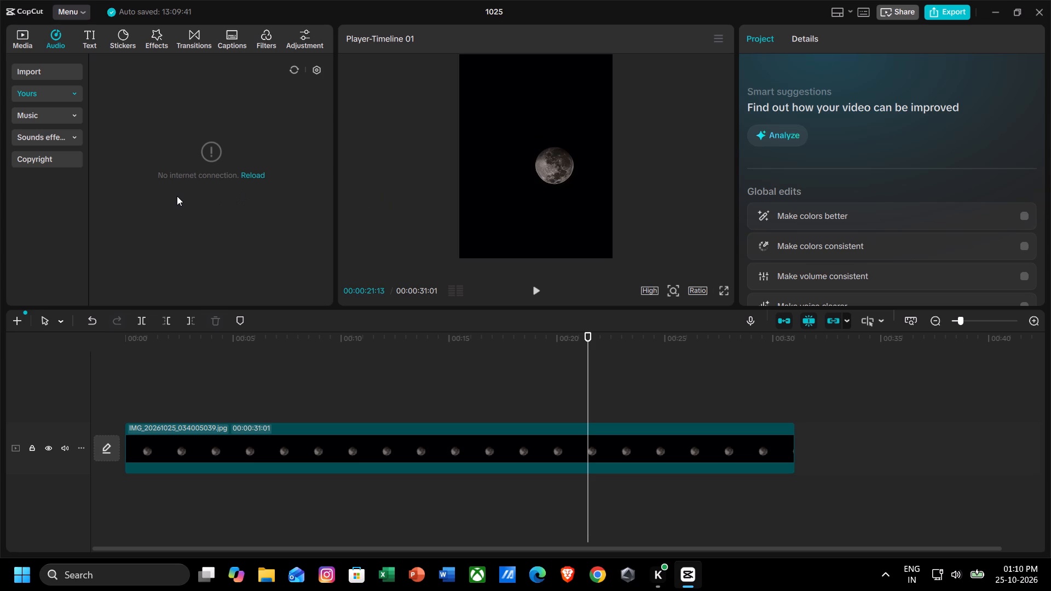
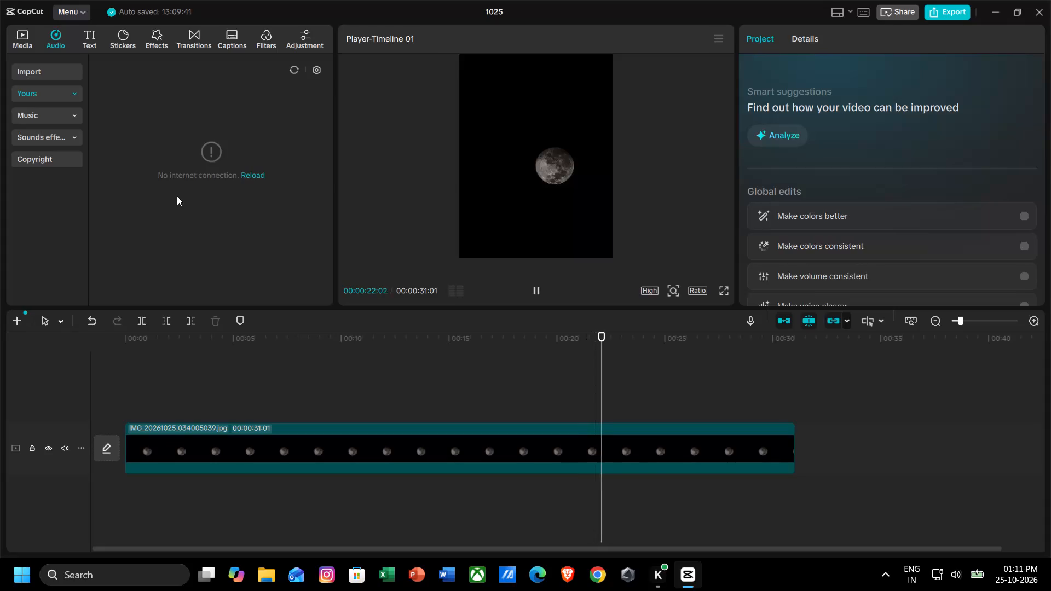
Pause the timeline playback.
drag(177, 196, 550, 312)
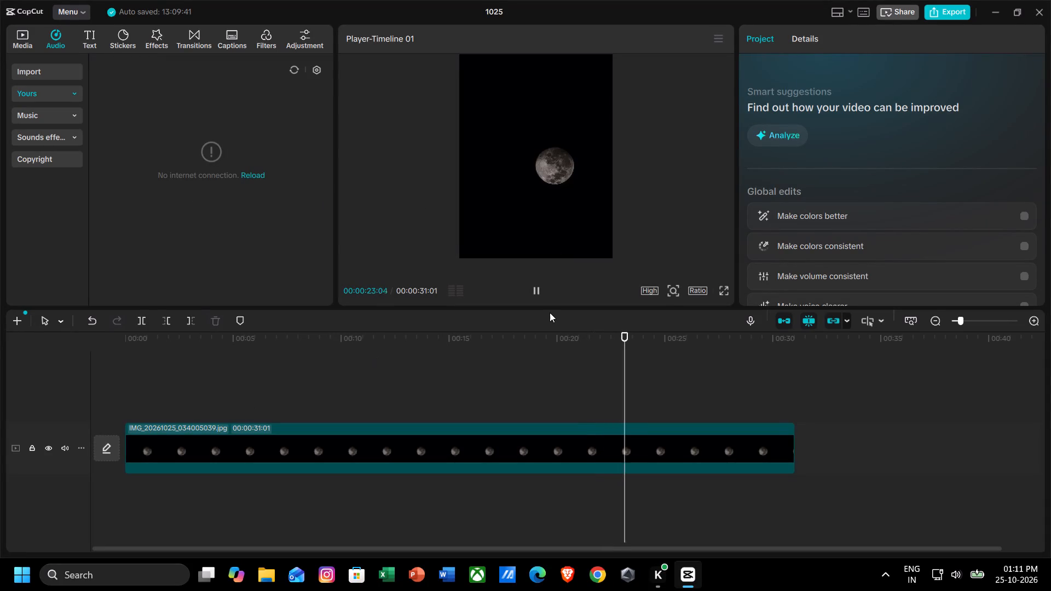
click(550, 312)
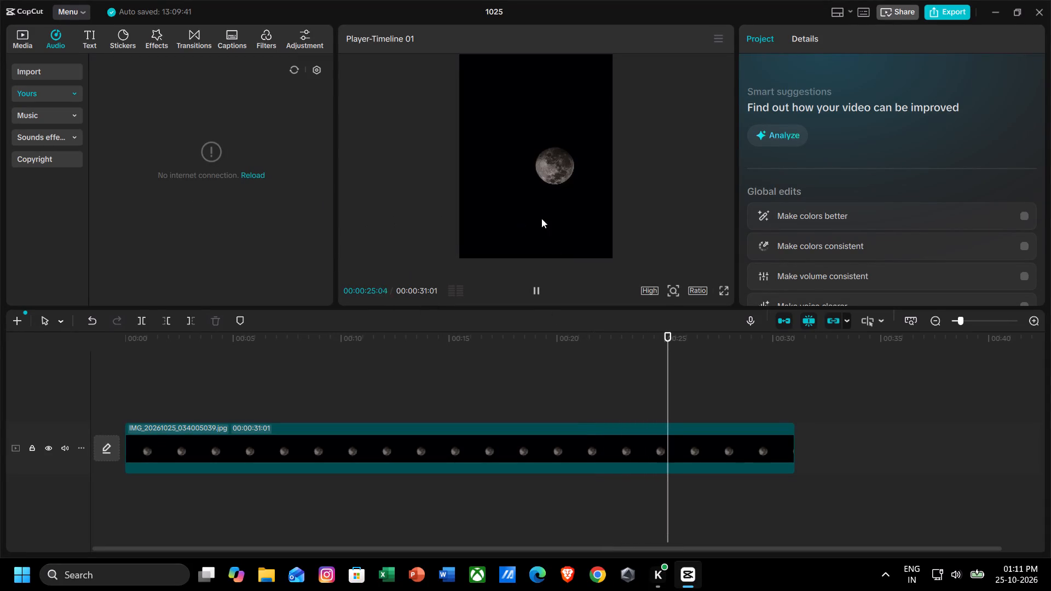
key(space)
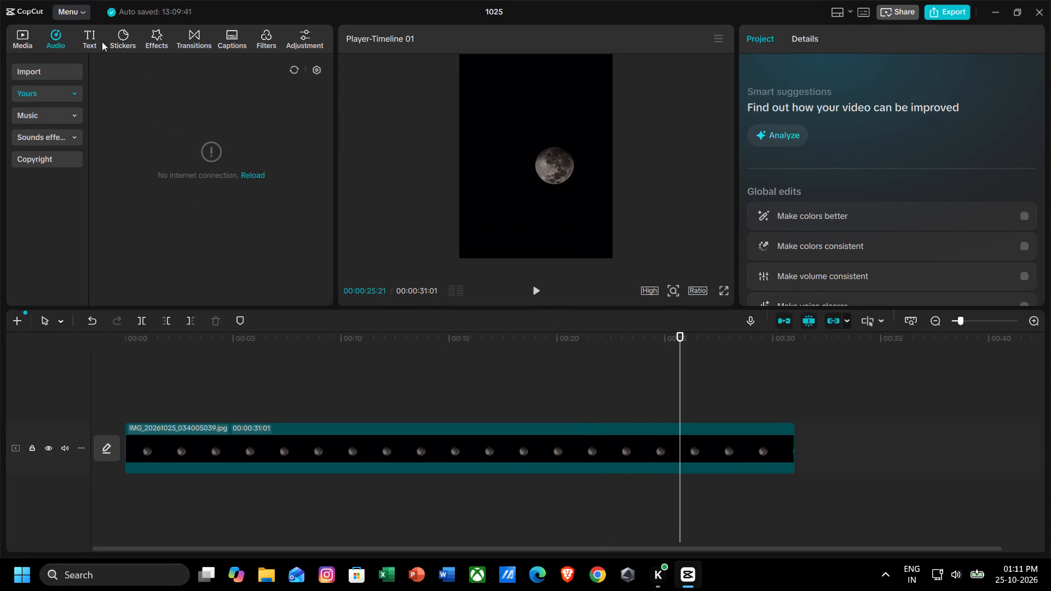
Add a default text clip at the start of the timeline and extend it to the end of the moon photo clip.
click(91, 41)
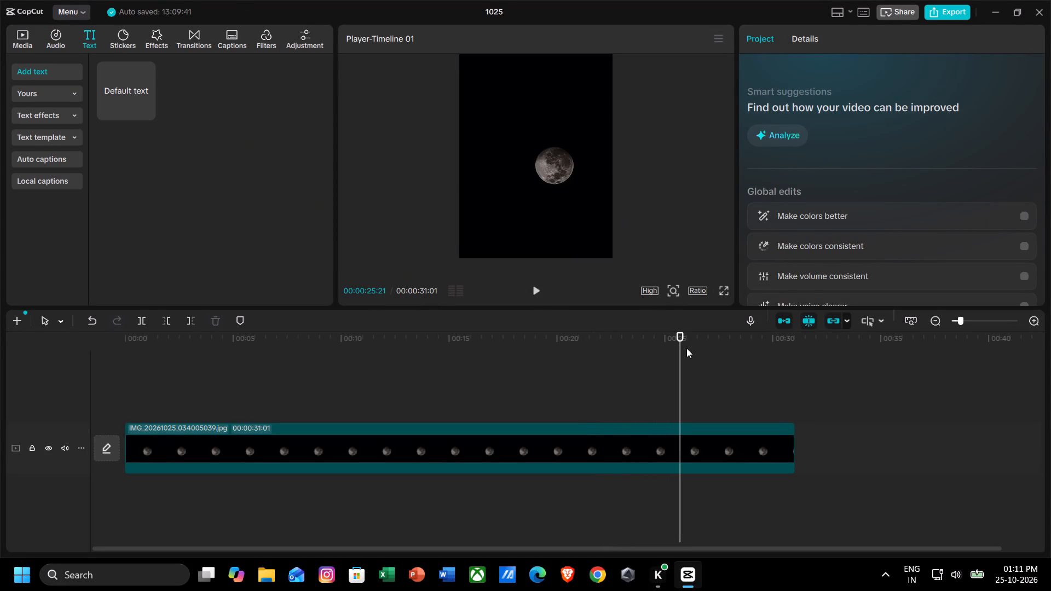
drag(679, 332, 83, 354)
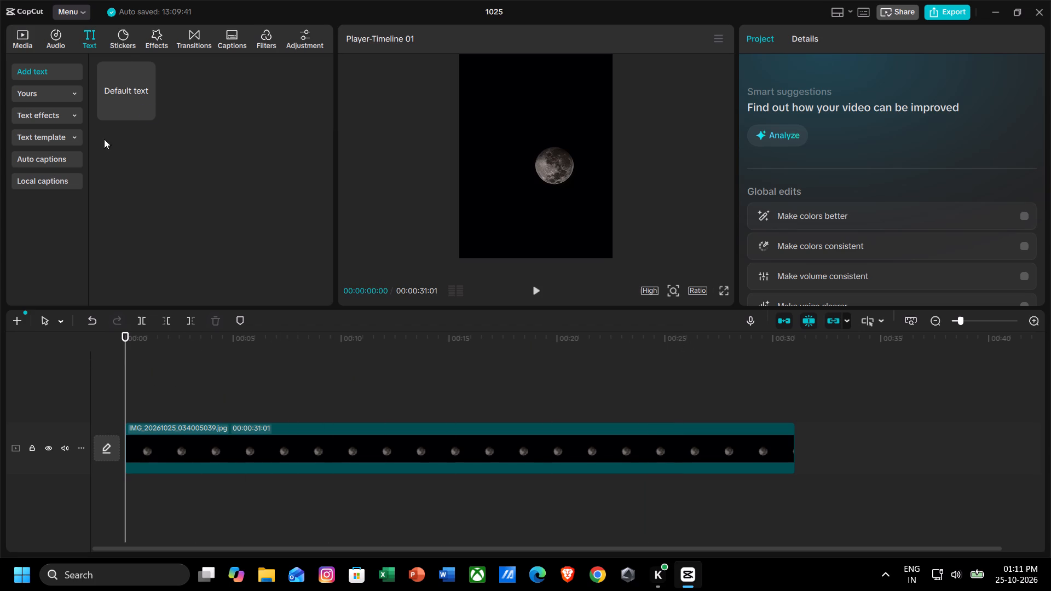
click(147, 108)
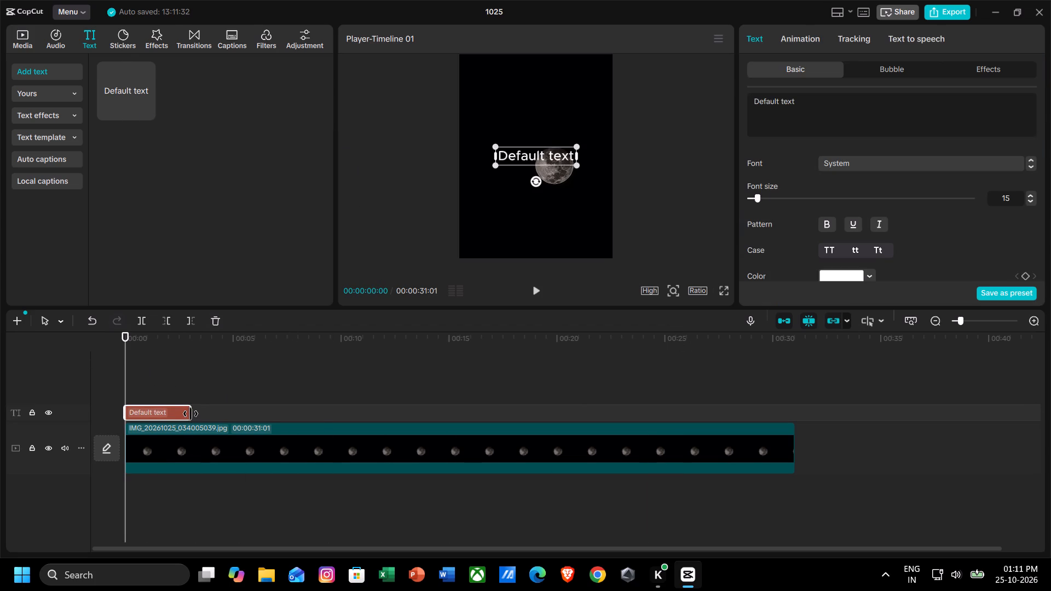
drag(190, 414, 796, 399)
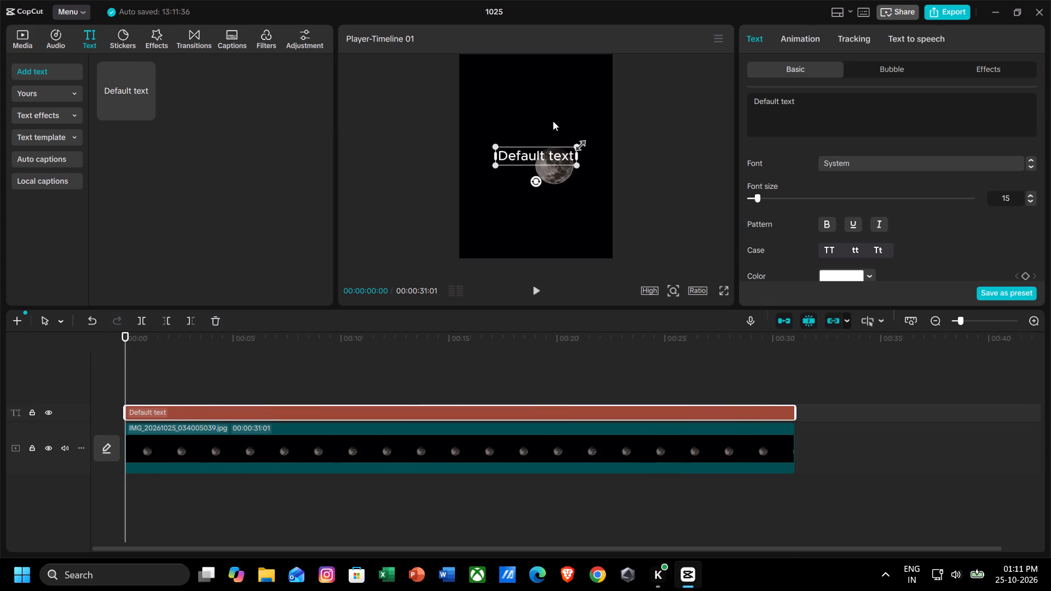
Move the default text to the upper part of the video frame, above the moon and slightly left of centre.
drag(520, 152, 501, 80)
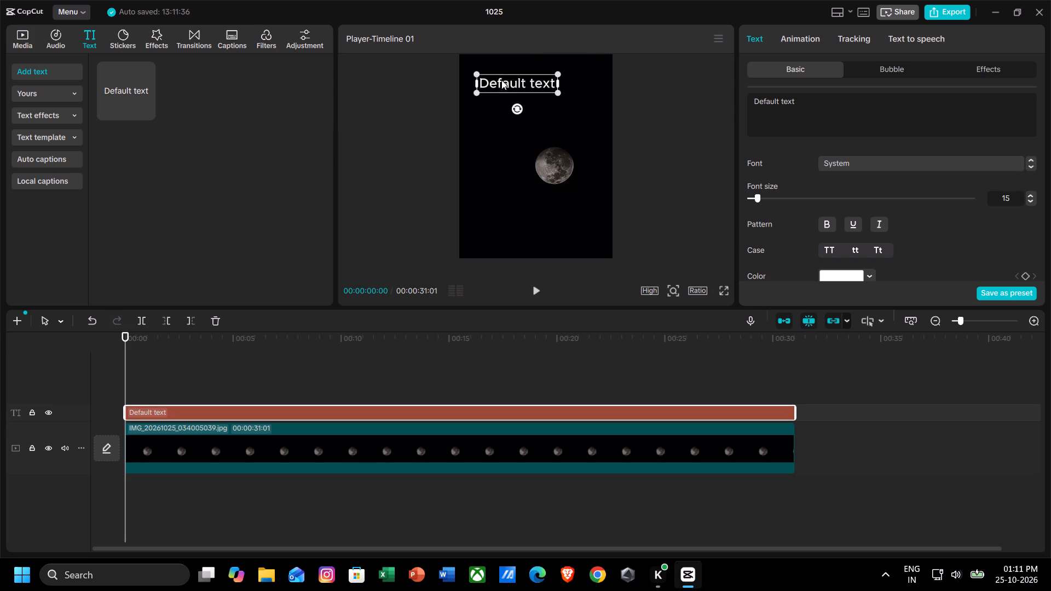
drag(501, 80, 503, 80)
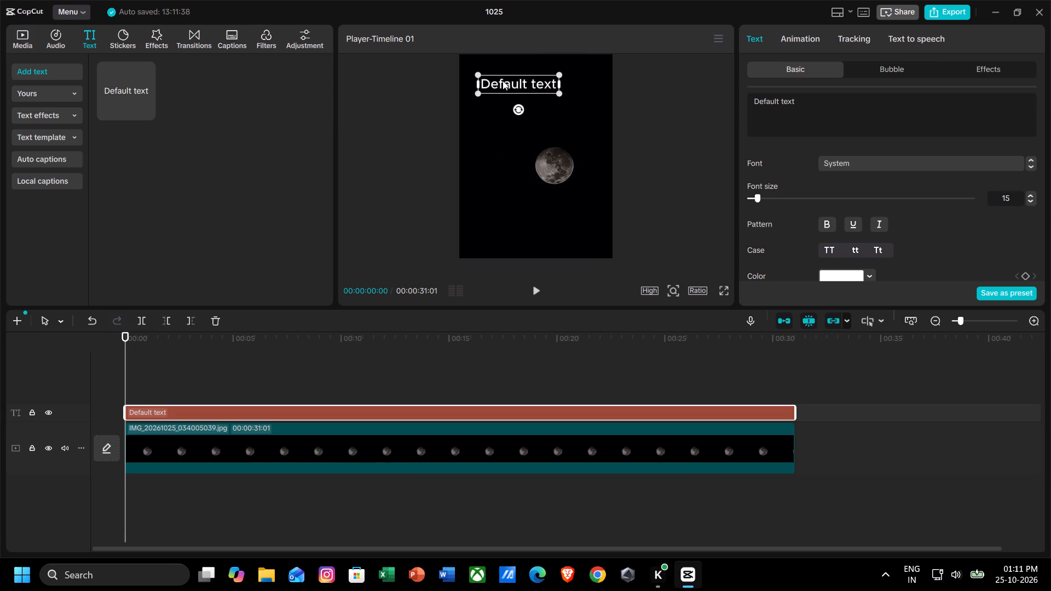
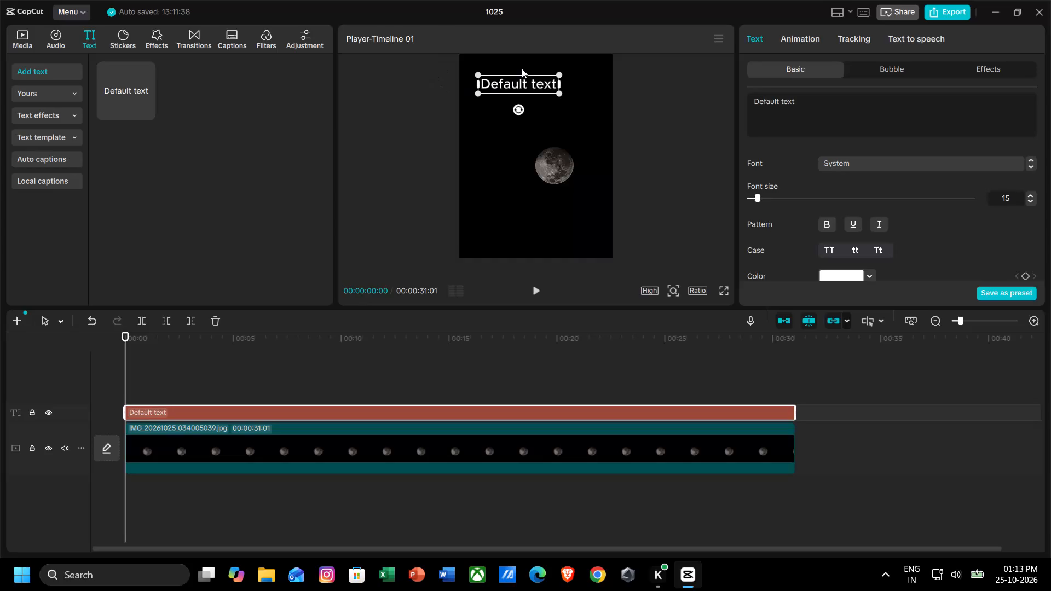
Clear all the placeholder wording from the text overlay above the moon, leaving the text clip empty.
click(519, 79)
drag(804, 106, 701, 107)
key(BackSpace)
key(BackSpace)
key(BackSpace)
key(BackSpace)
key(BackSpace)
key(BackSpace)
key(BackSpace)
key(BackSpace)
key(BackSpace)
key(BackSpace)
key(BackSpace)
key(BackSpace)
key(BackSpace)
key(BackSpace)
key(BackSpace)
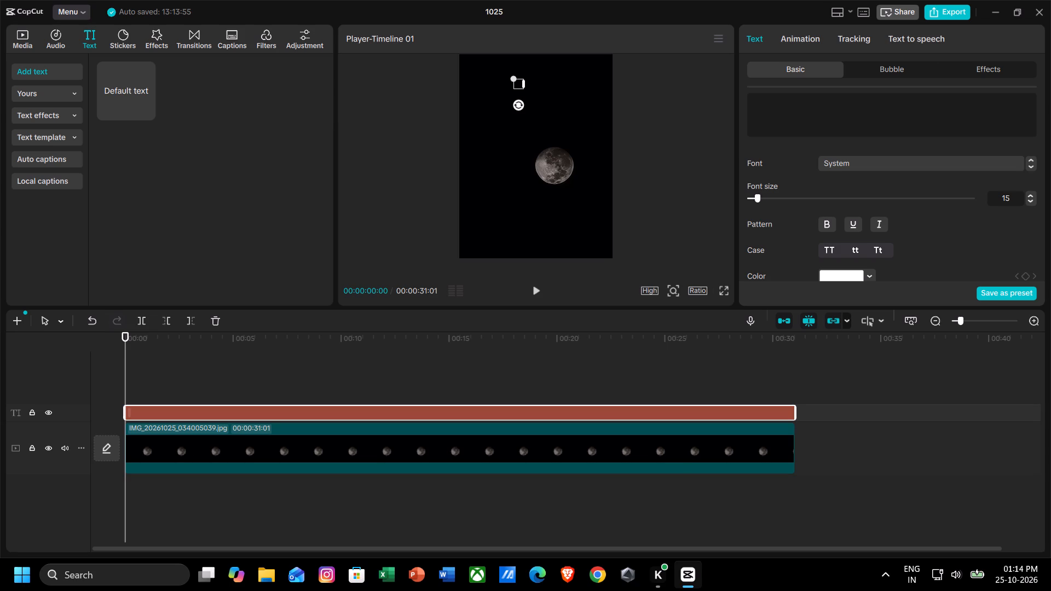
key(m)
key(BackSpace)
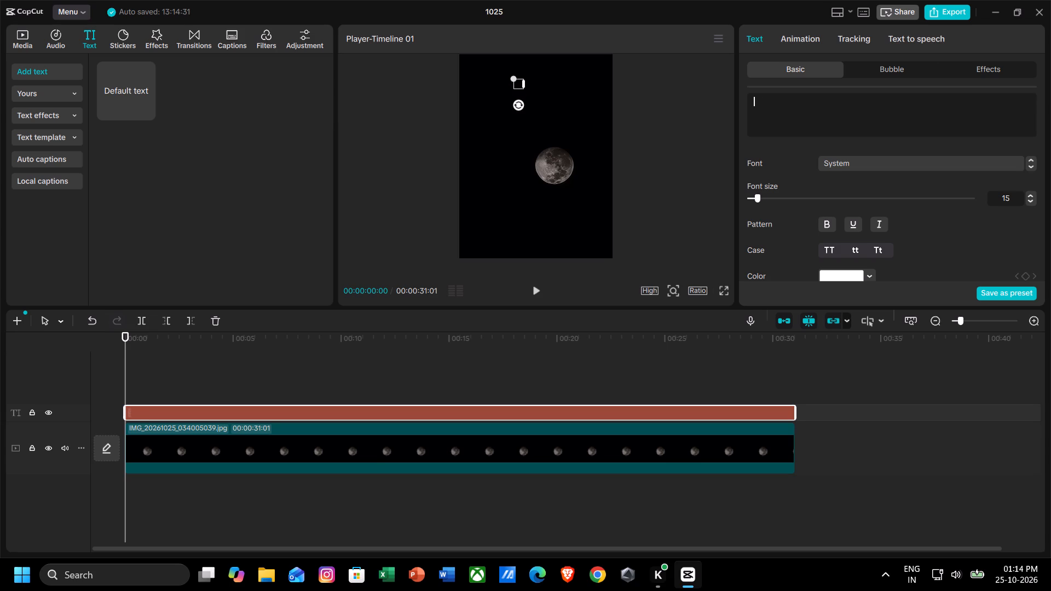
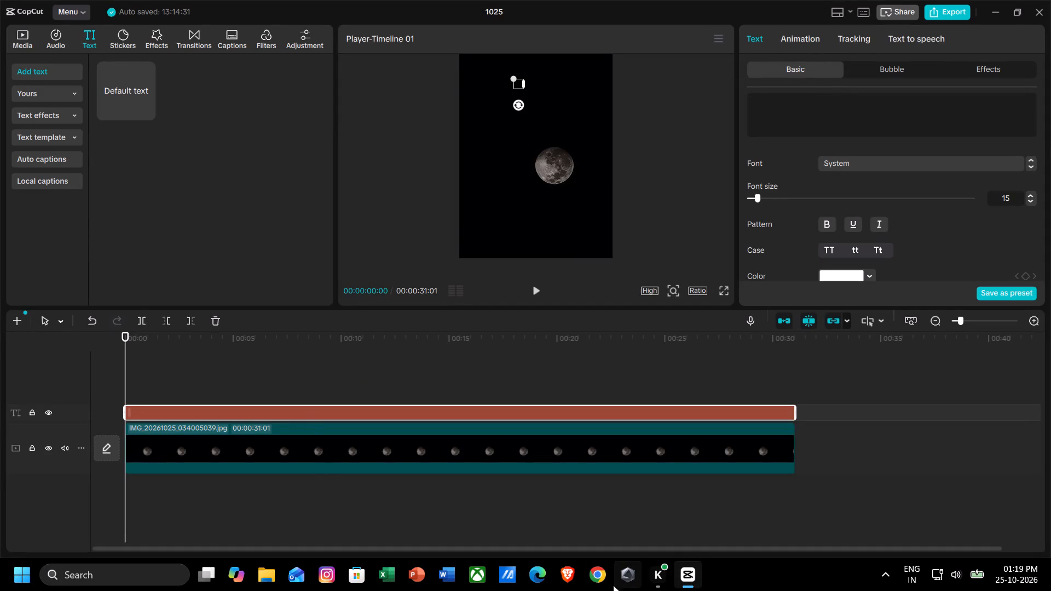
Switch to Google Chrome and search Google for "chand font in hindi".
click(585, 570)
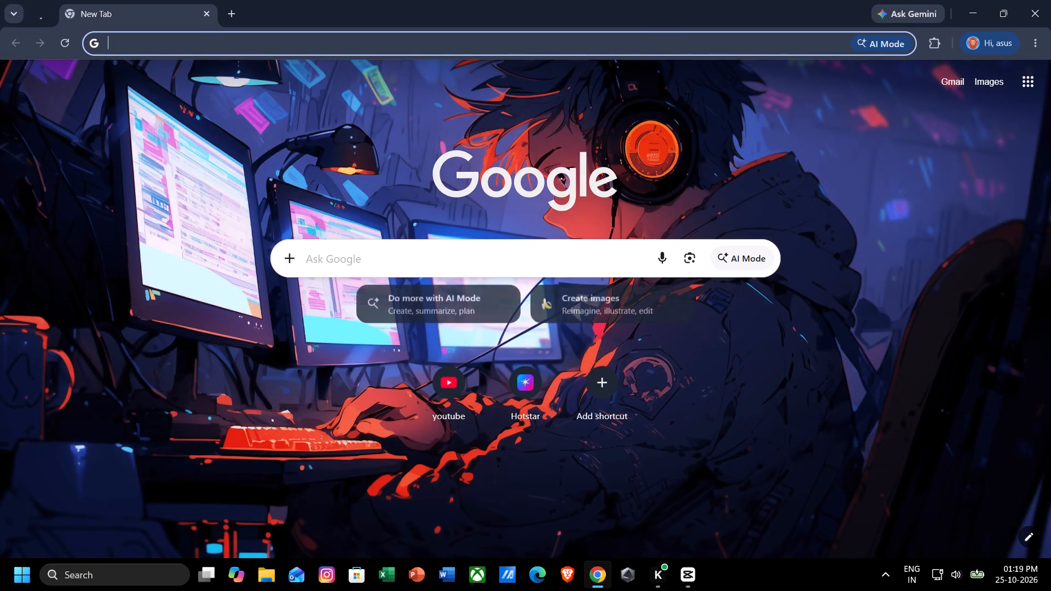
click(373, 265)
text(cnahd)
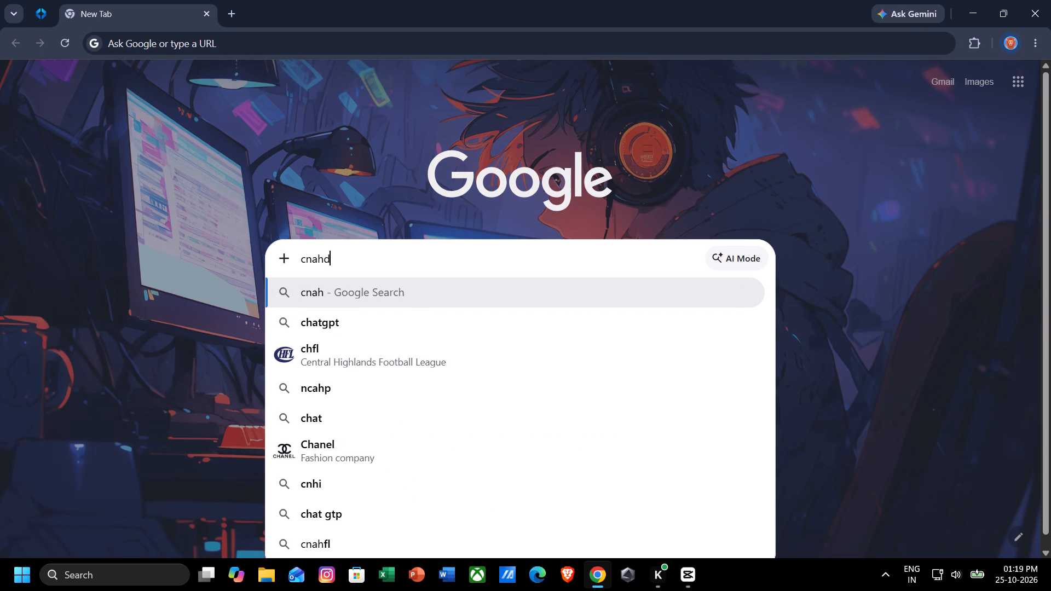
key(space)
key(BackSpace)
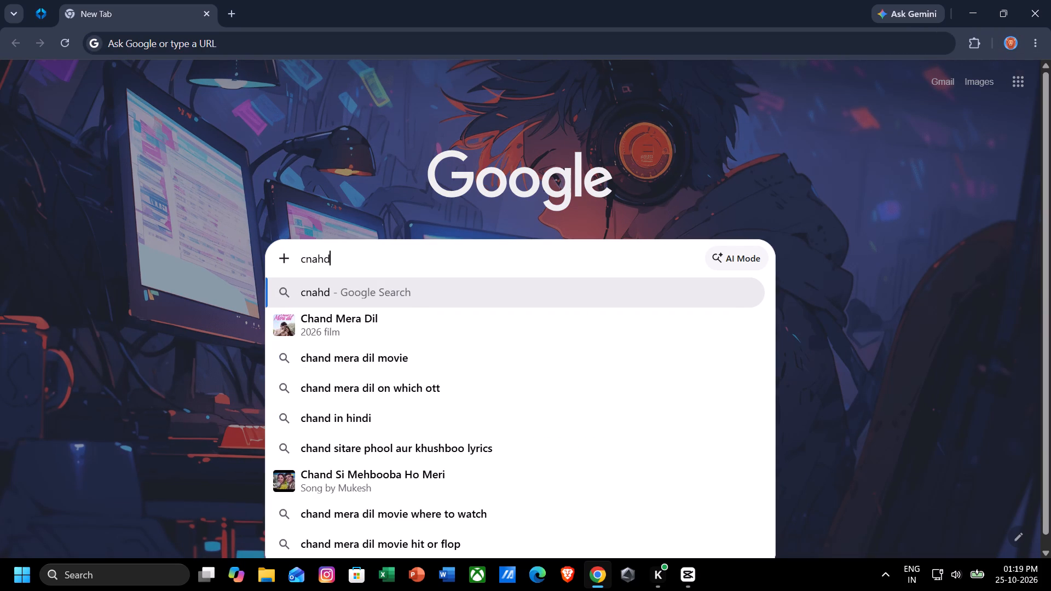
key(BackSpace)
key(BackSpace)
key(BackSpace)
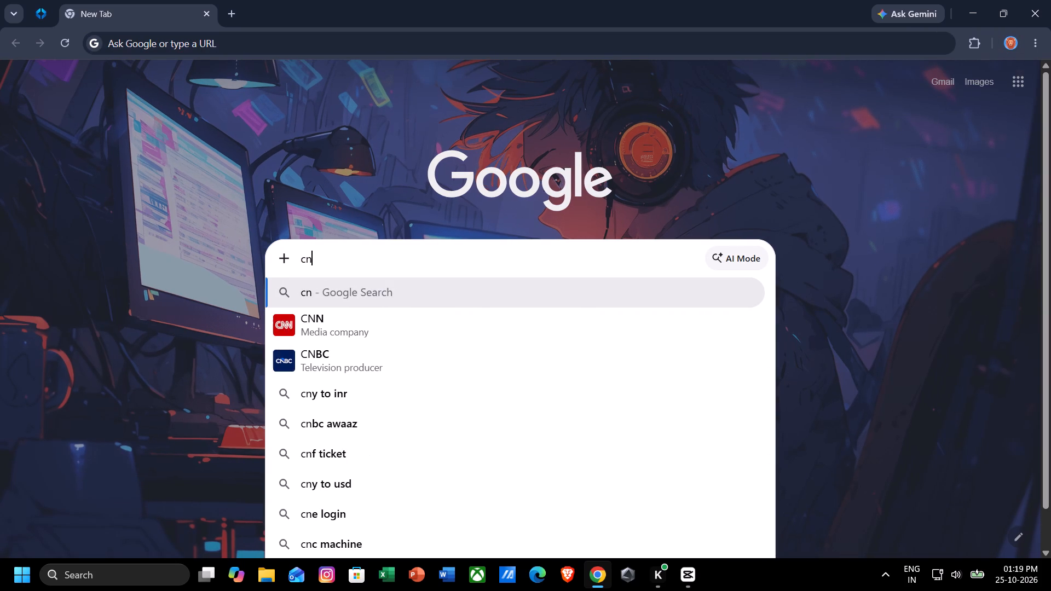
key(BackSpace)
text(hand font in h)
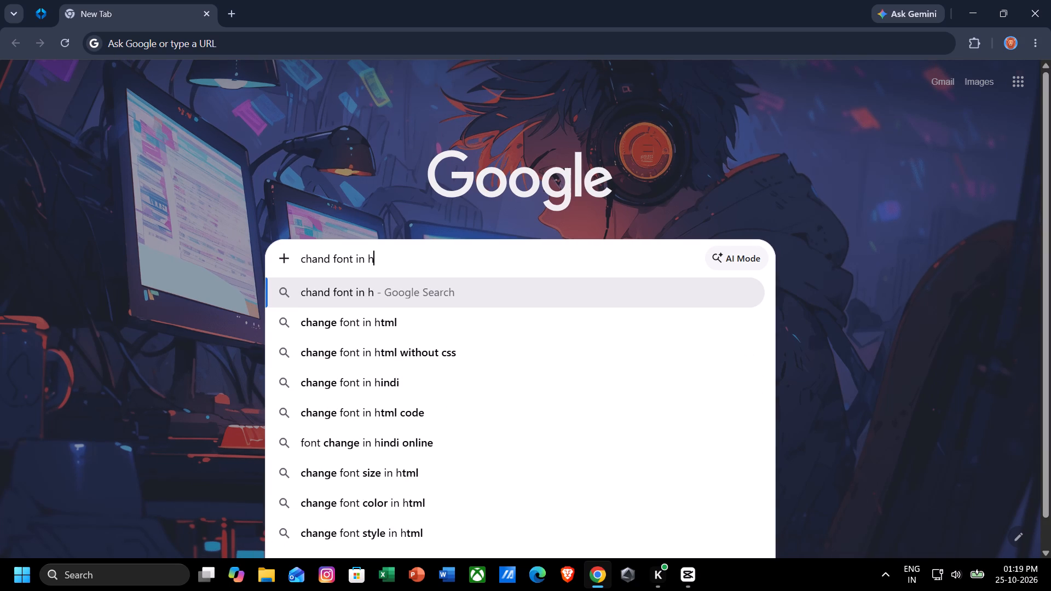
text(indi)
key(Return)
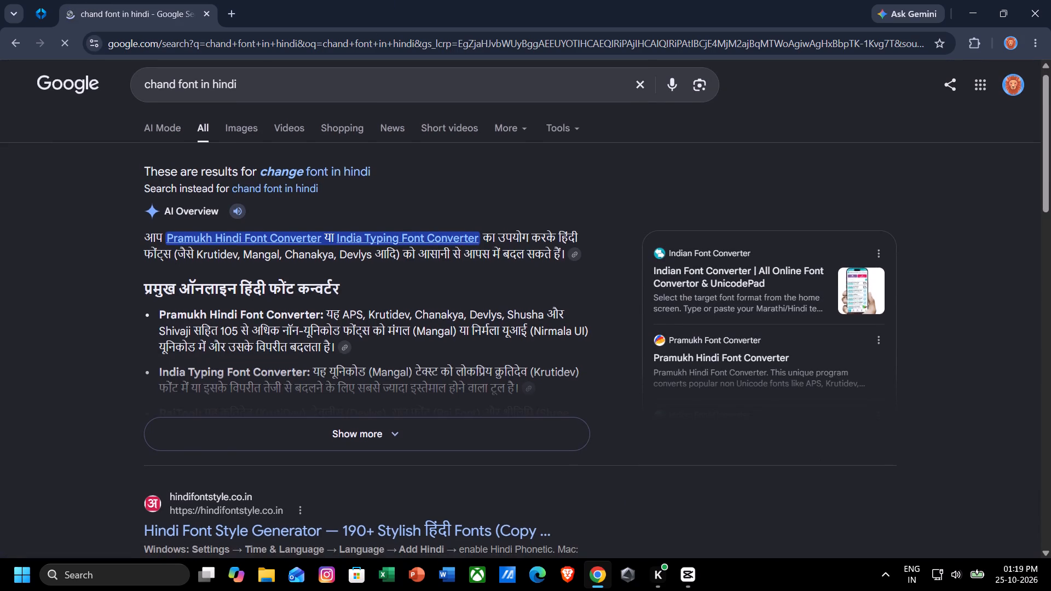
Open the font style generator on hindifontstyle.co.in and enter "chand" as the text to style.
scroll(297, 287, down, 1)
scroll(324, 365, up, 2)
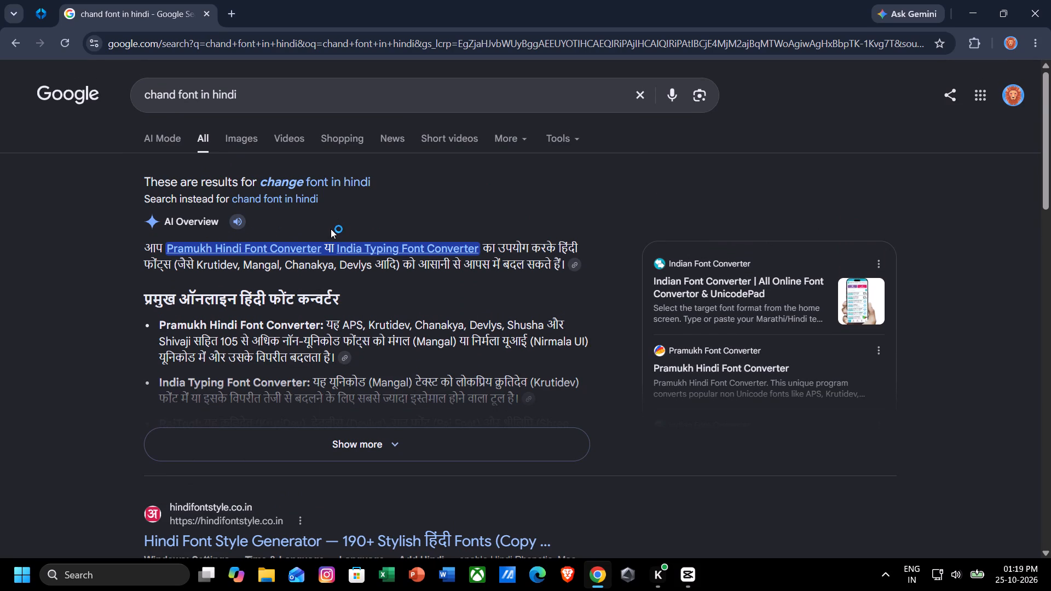
scroll(331, 229, down, 4)
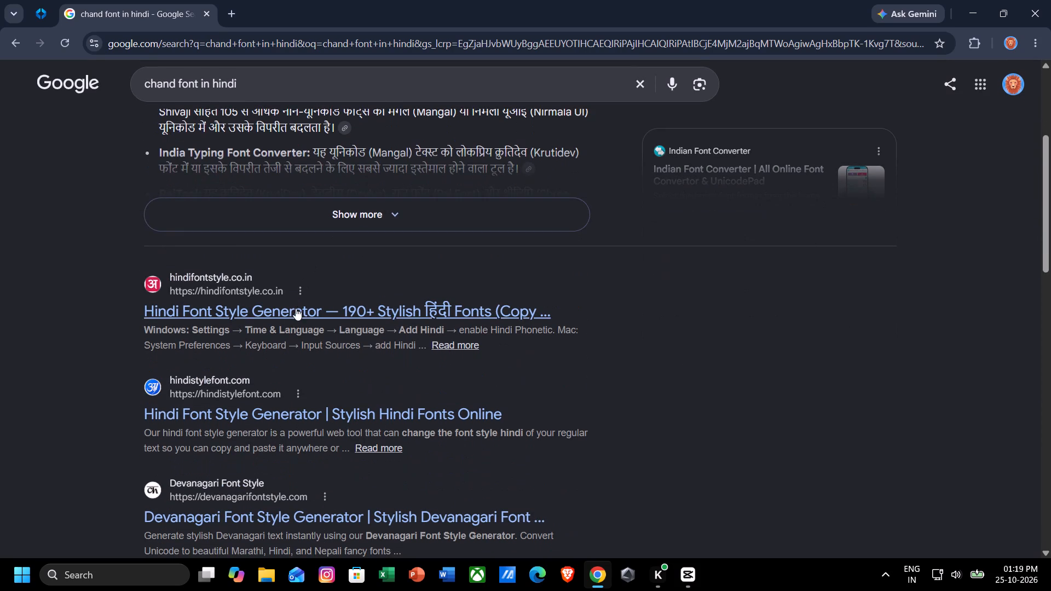
click(316, 308)
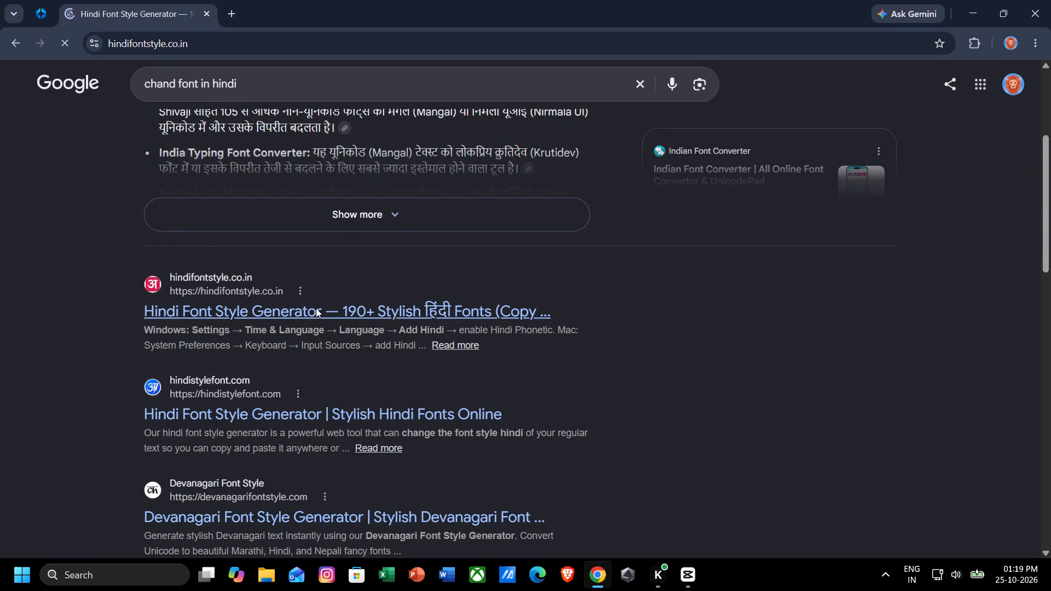
scroll(285, 377, down, 1)
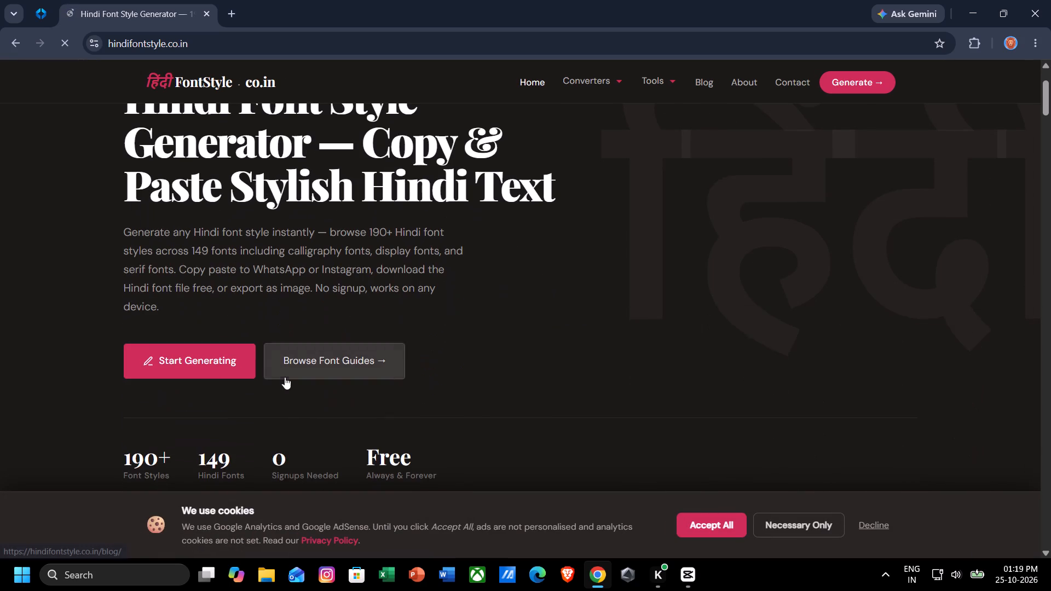
click(221, 365)
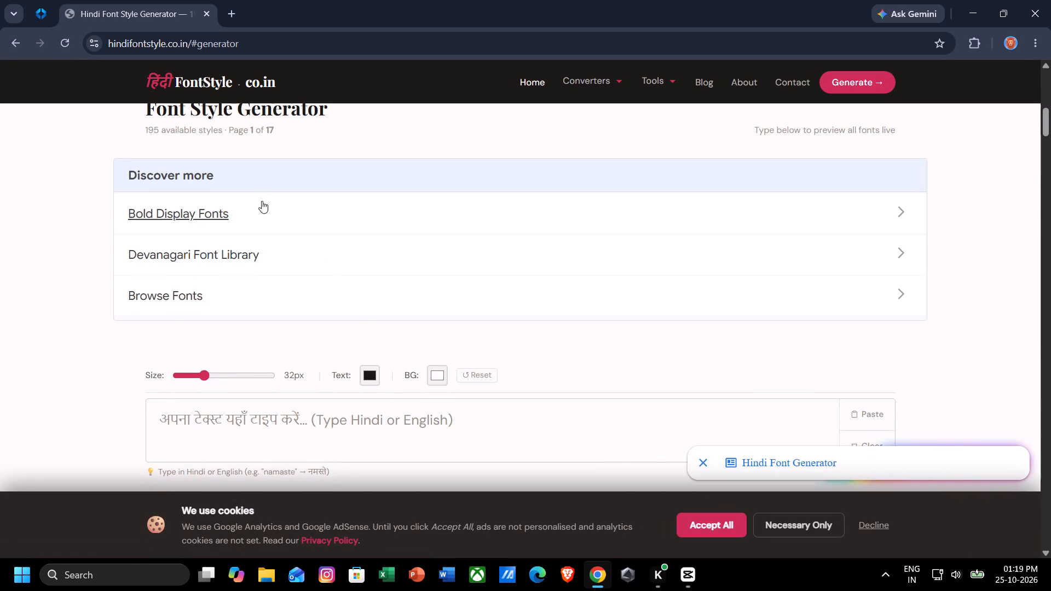
scroll(376, 349, down, 1)
click(322, 321)
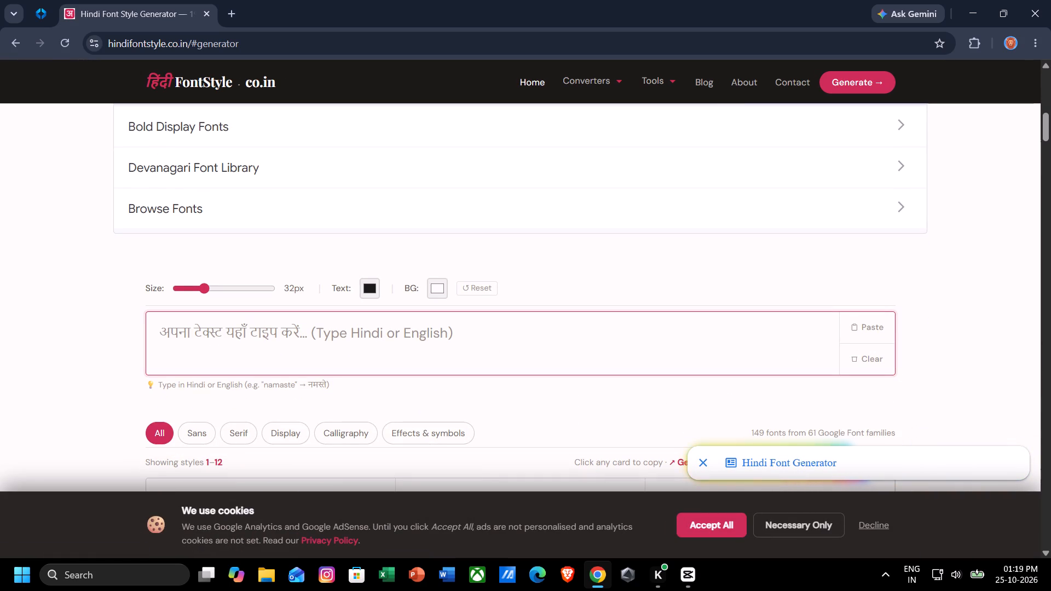
text(chand)
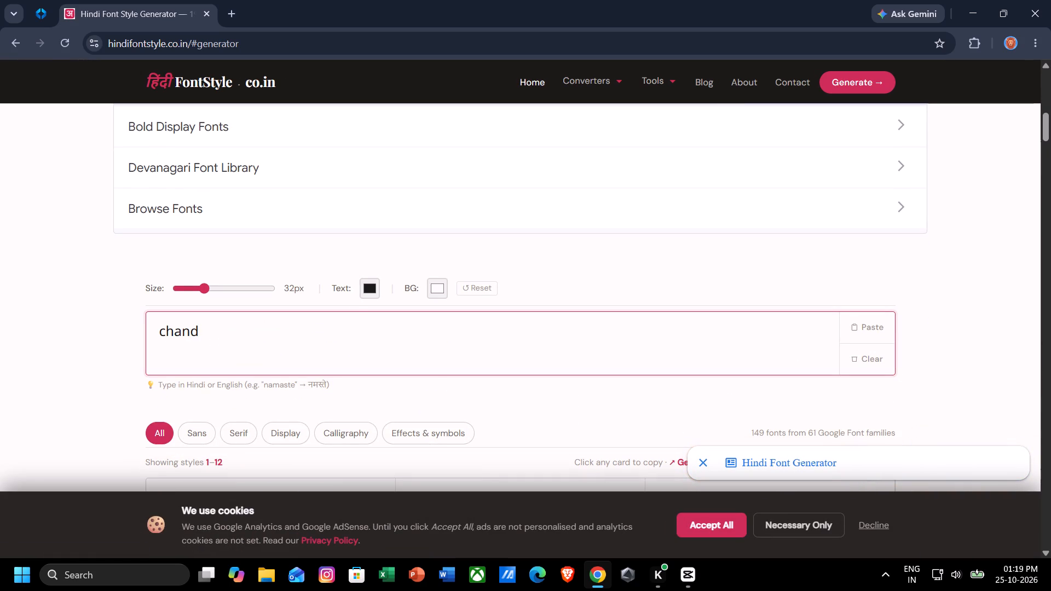
Correct the generator's input text to "chaand" so the previews spell the Hindi word for moon.
scroll(415, 385, down, 1)
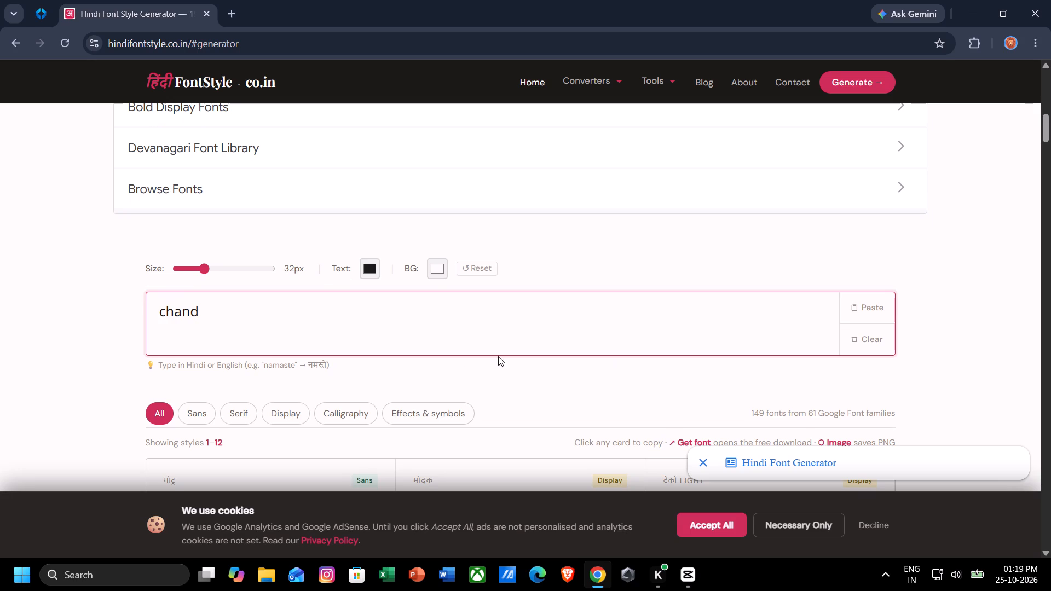
scroll(459, 363, down, 5)
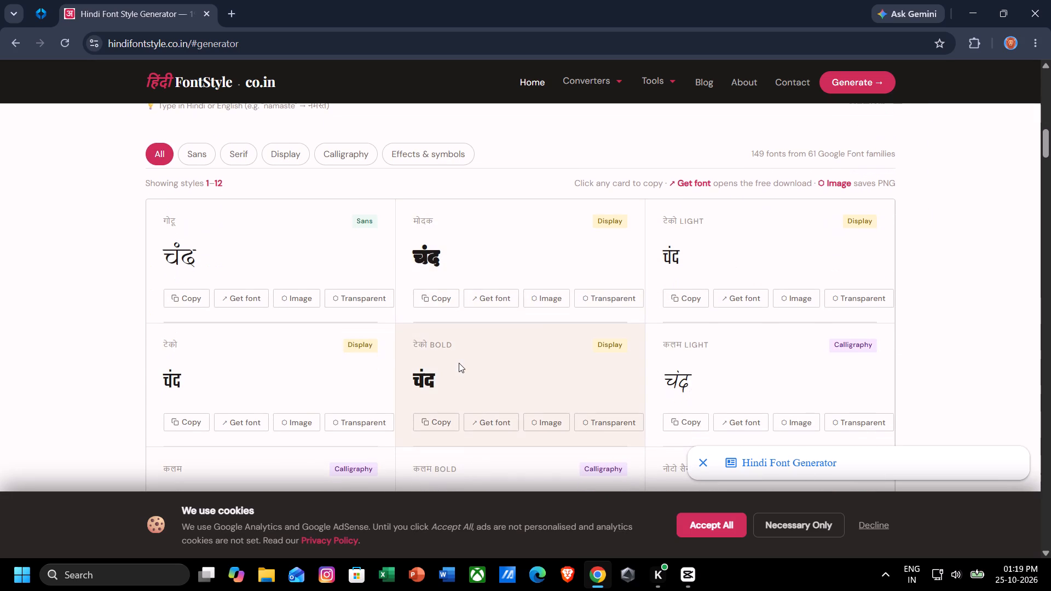
scroll(459, 363, up, 4)
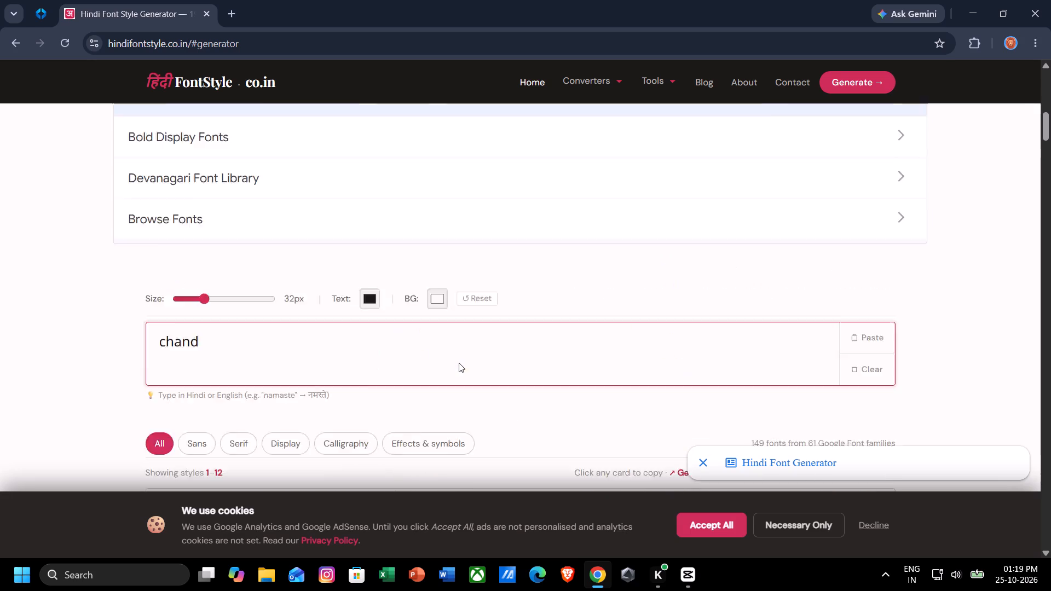
scroll(459, 363, up, 2)
scroll(482, 308, down, 4)
scroll(272, 237, up, 2)
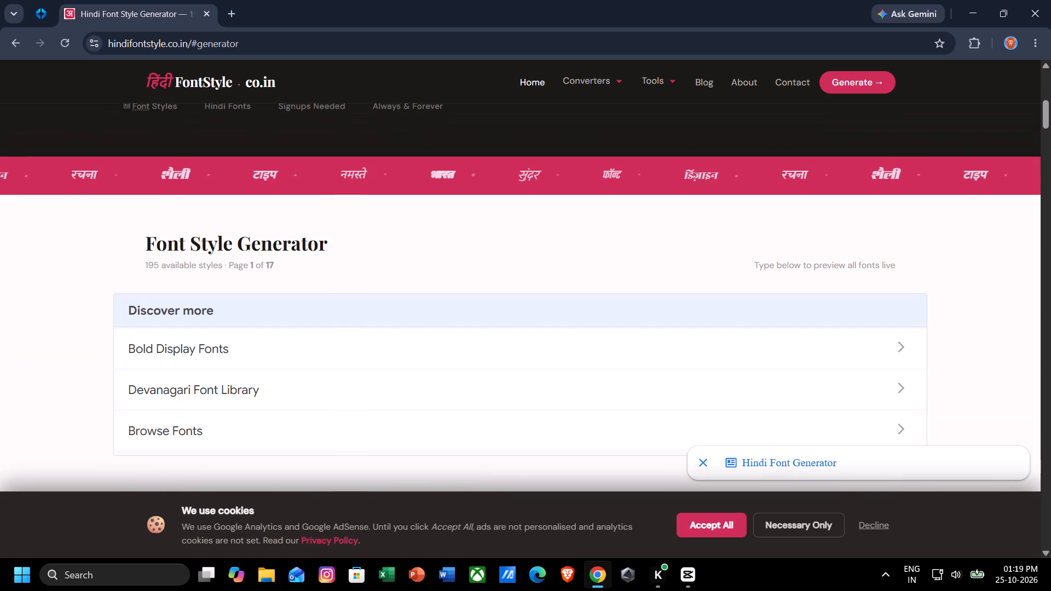
scroll(263, 314, down, 1)
click(175, 471)
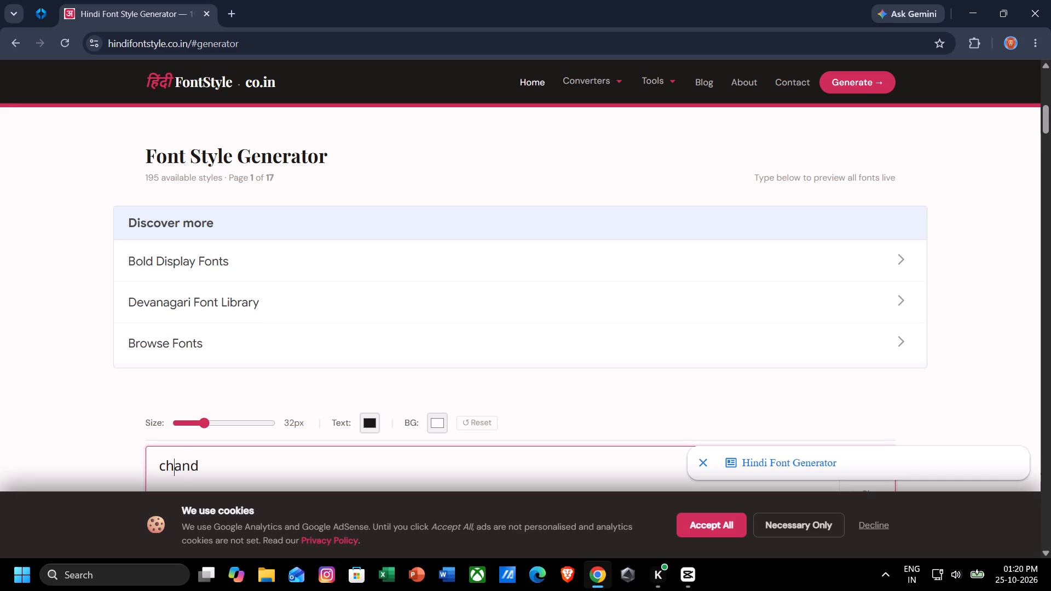
key(h)
scroll(175, 471, down, 3)
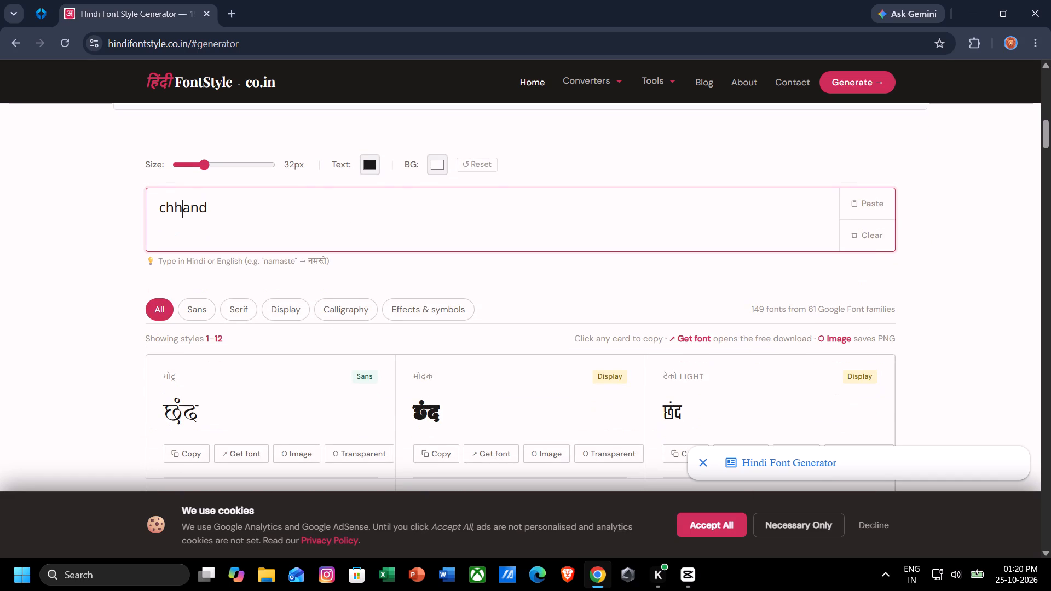
scroll(175, 471, up, 1)
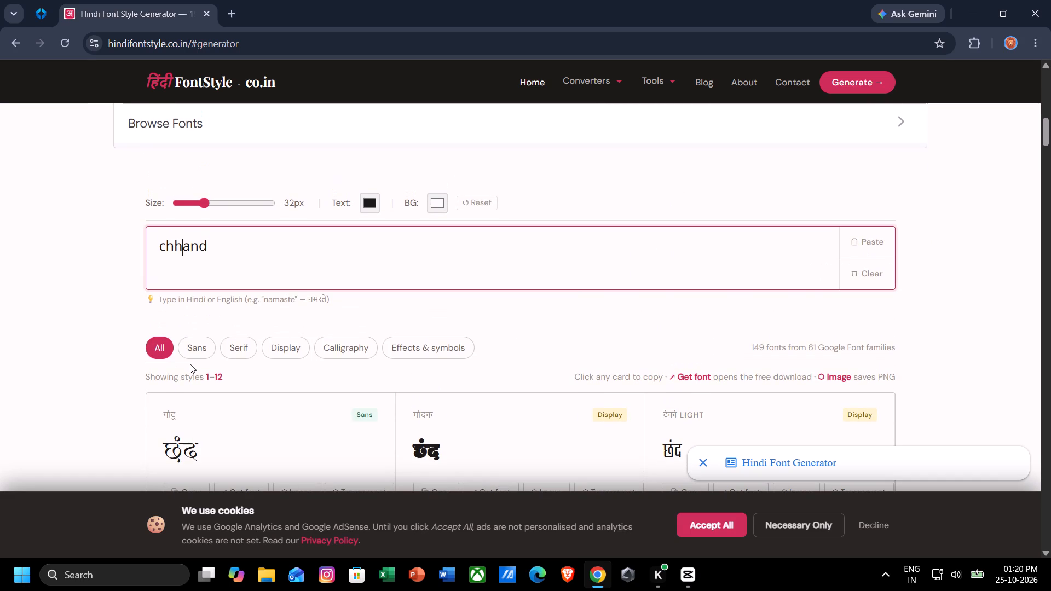
key(BackSpace)
key(a)
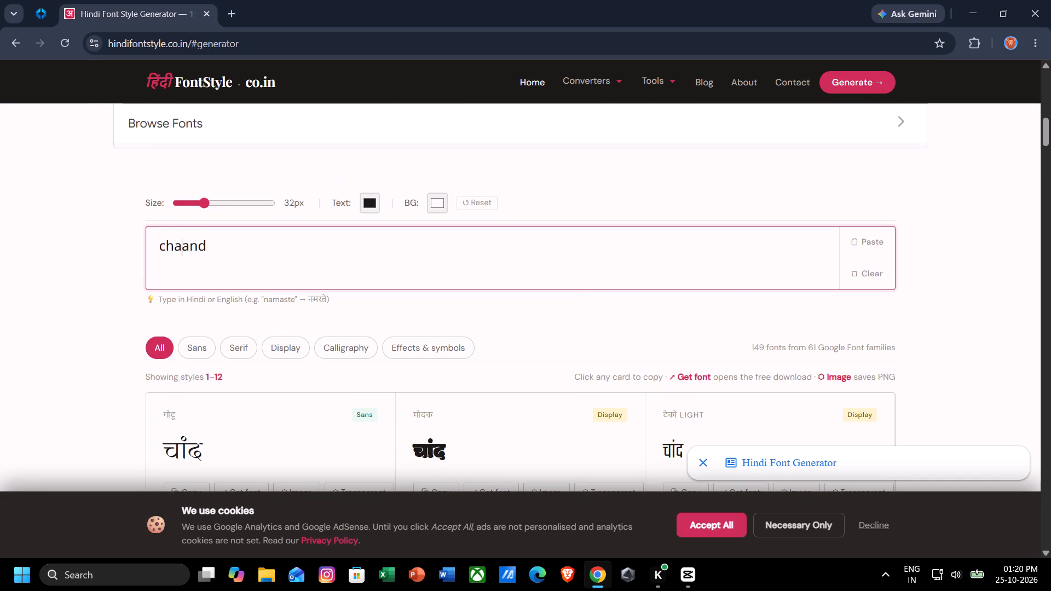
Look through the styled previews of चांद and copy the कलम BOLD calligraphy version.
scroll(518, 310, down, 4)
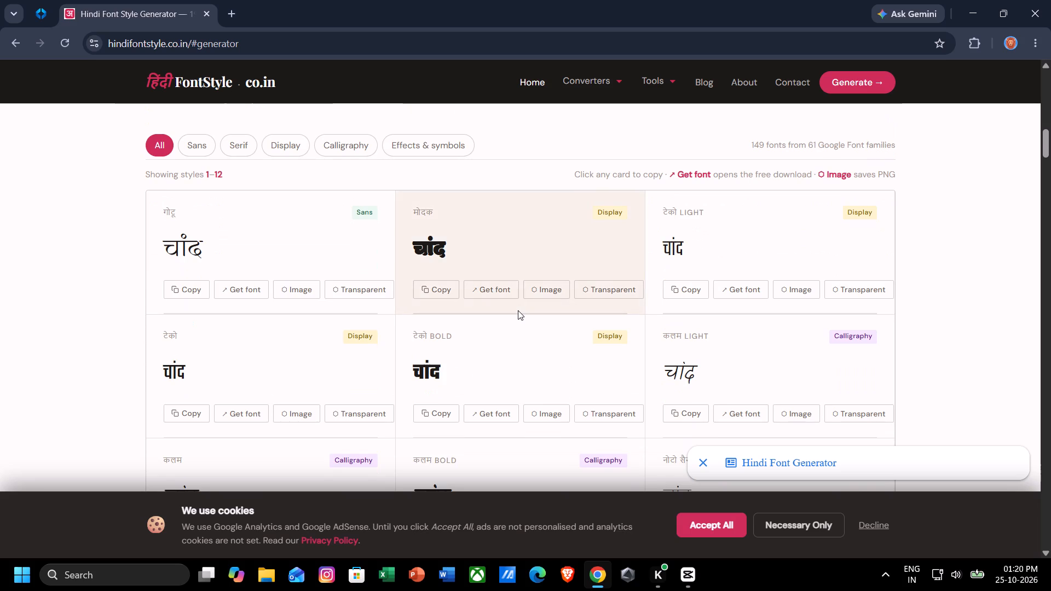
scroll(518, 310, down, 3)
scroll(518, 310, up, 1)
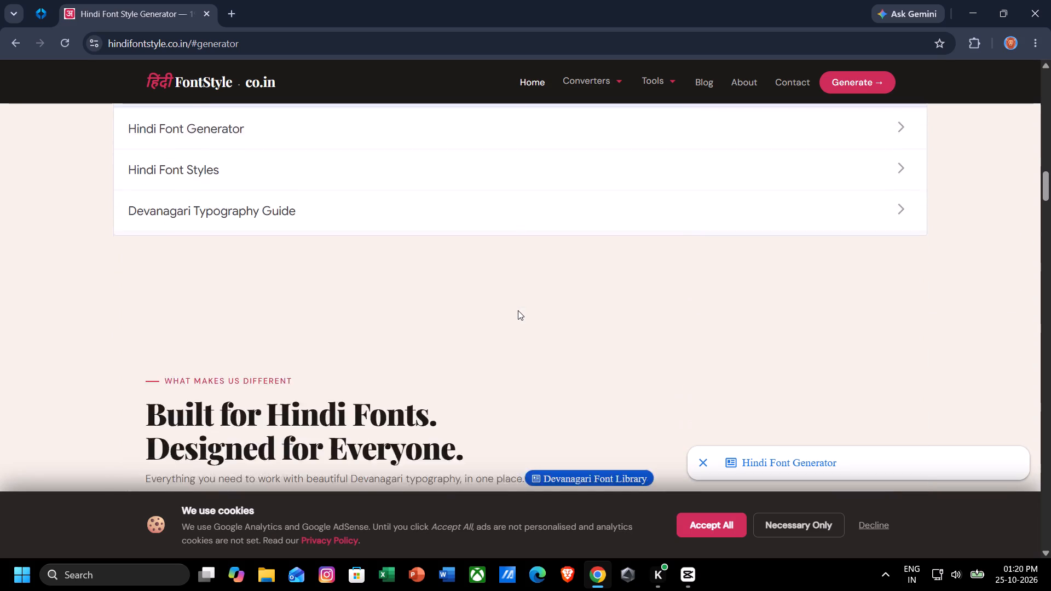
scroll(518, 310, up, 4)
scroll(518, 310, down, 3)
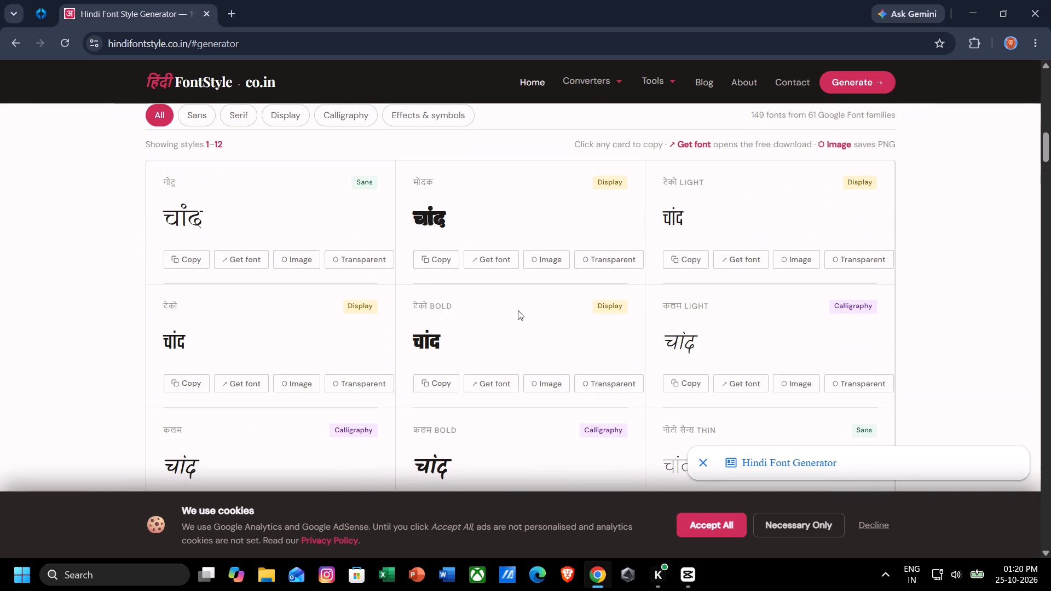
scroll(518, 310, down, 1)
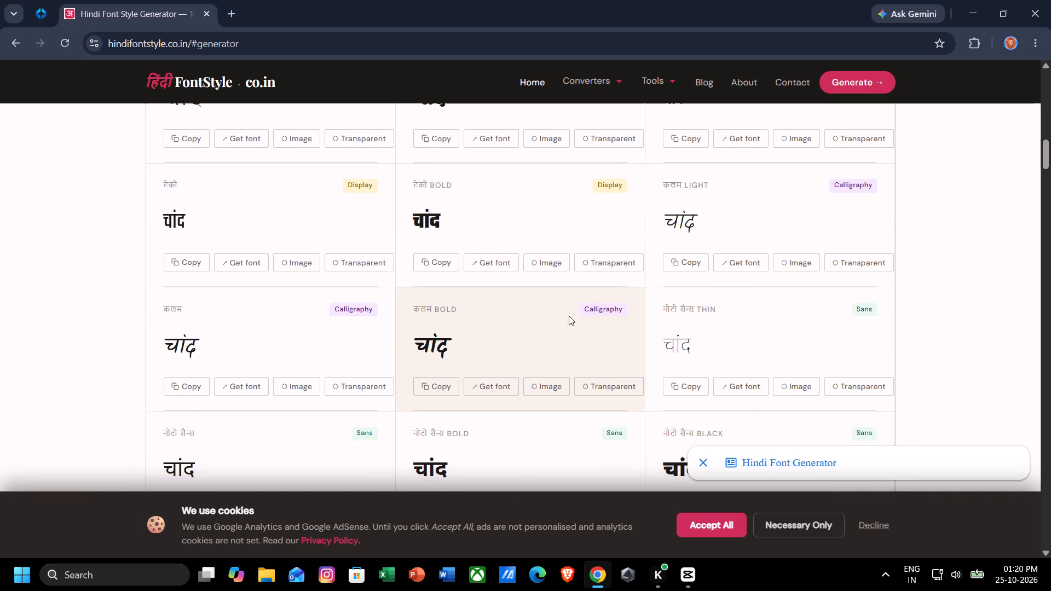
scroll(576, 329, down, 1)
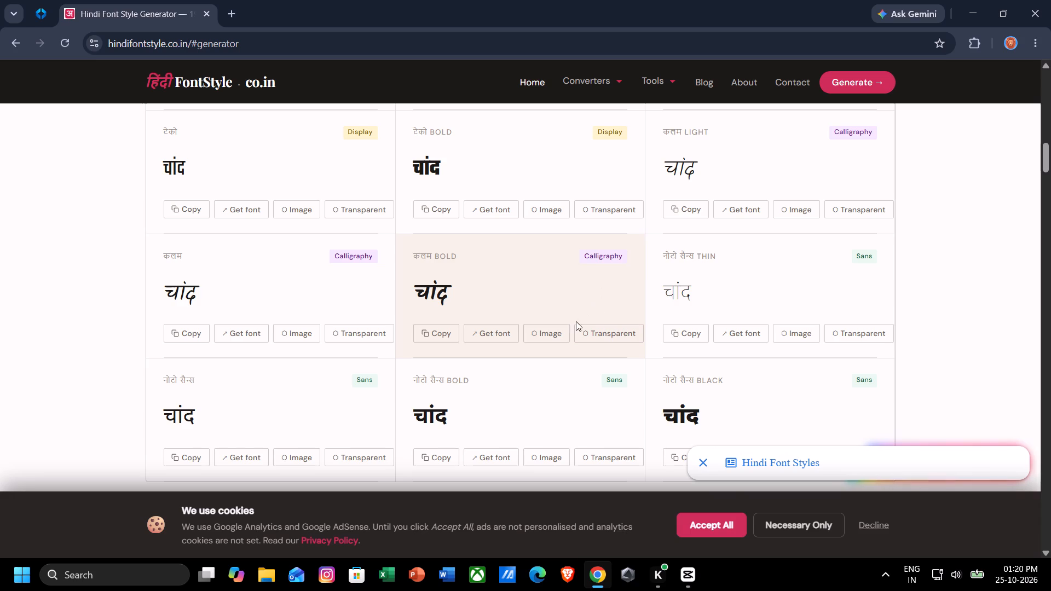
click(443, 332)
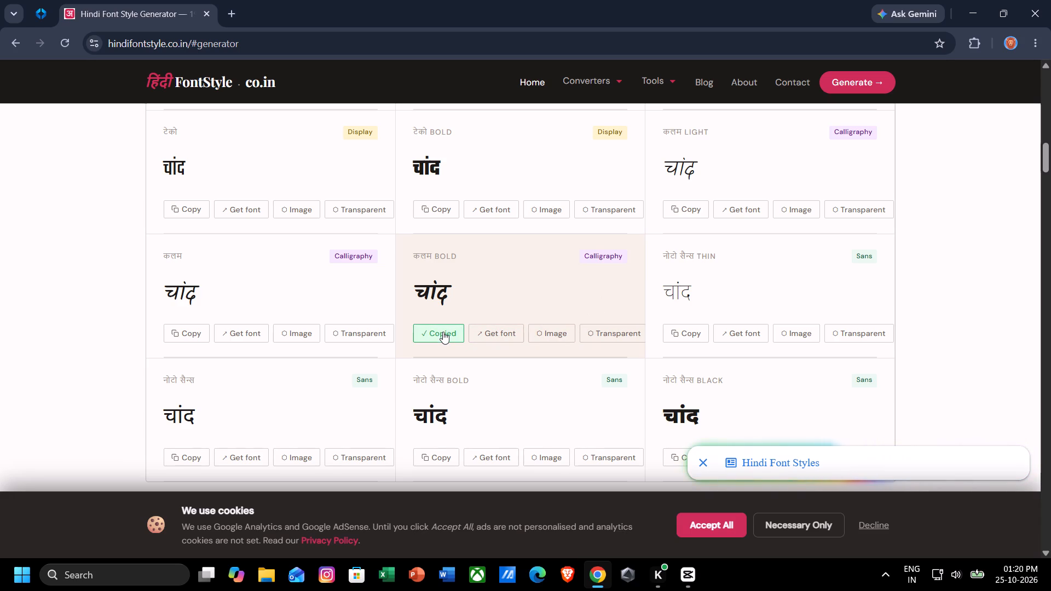
Search Google for "chand in marathi" in a new browser tab.
scroll(443, 332, up, 4)
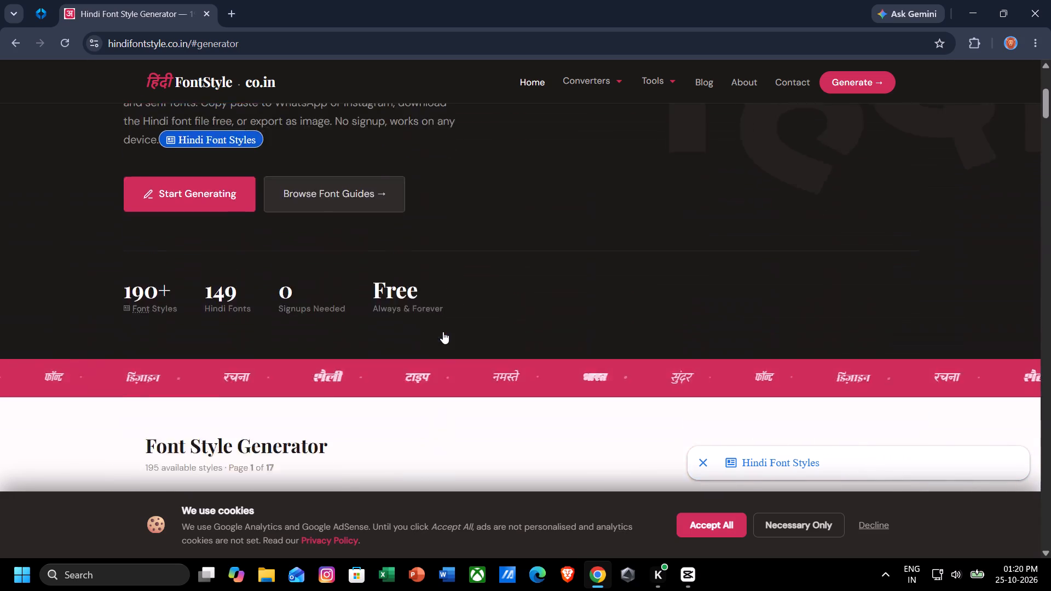
click(235, 8)
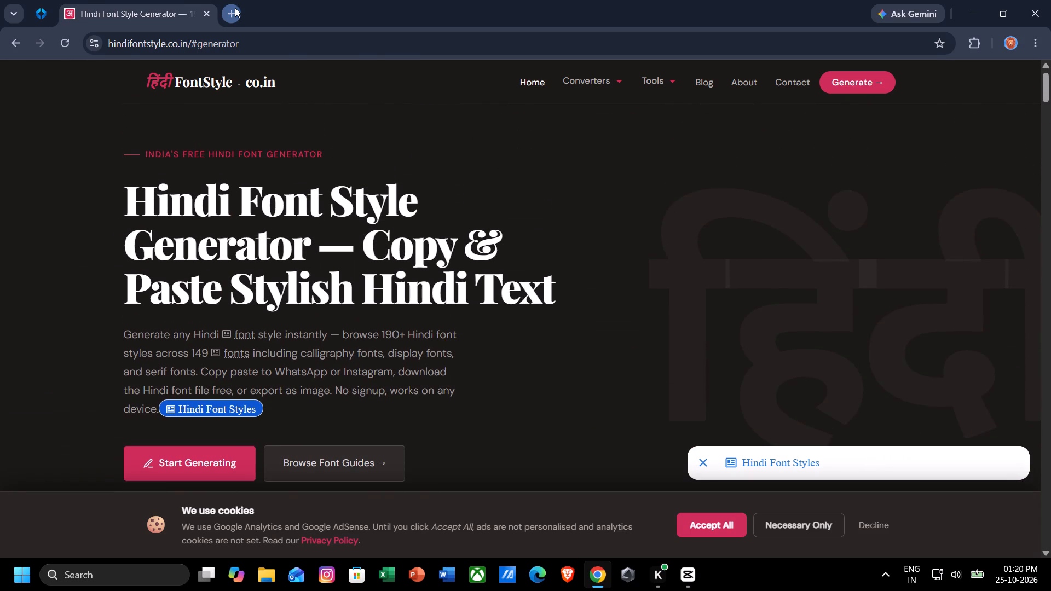
click(328, 258)
key(v)
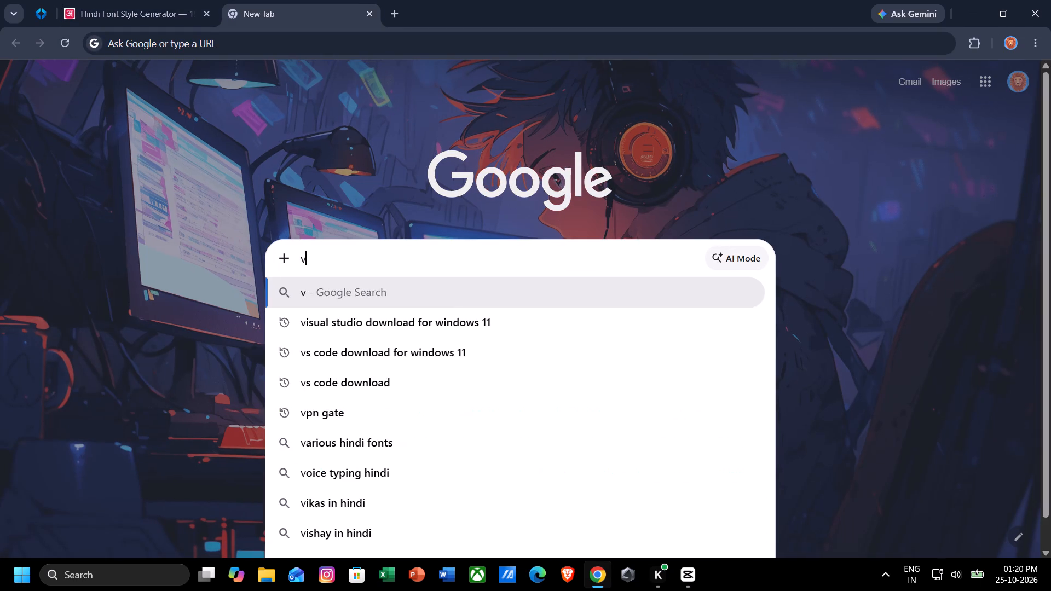
key(BackSpace)
text(chaand in marsthi)
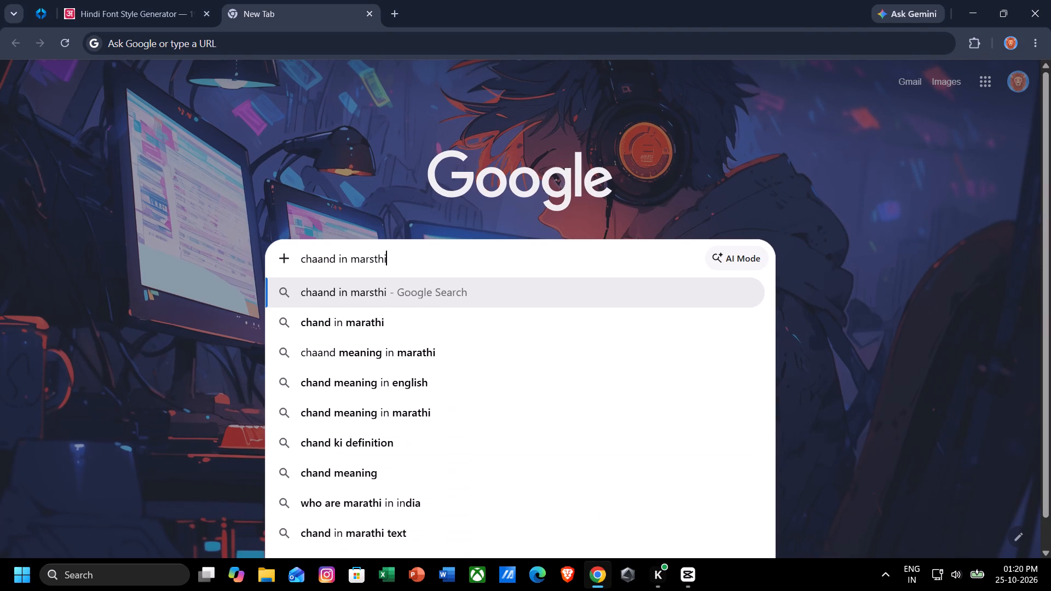
click(378, 331)
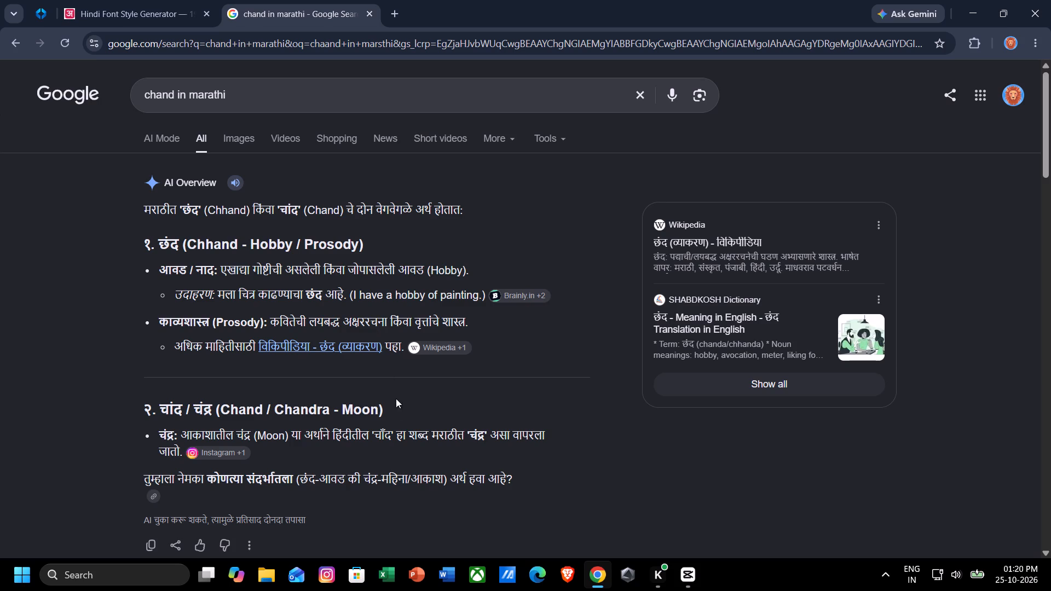
Copy the word चाँद from the moon entry in the AI Overview.
drag(375, 436, 390, 437)
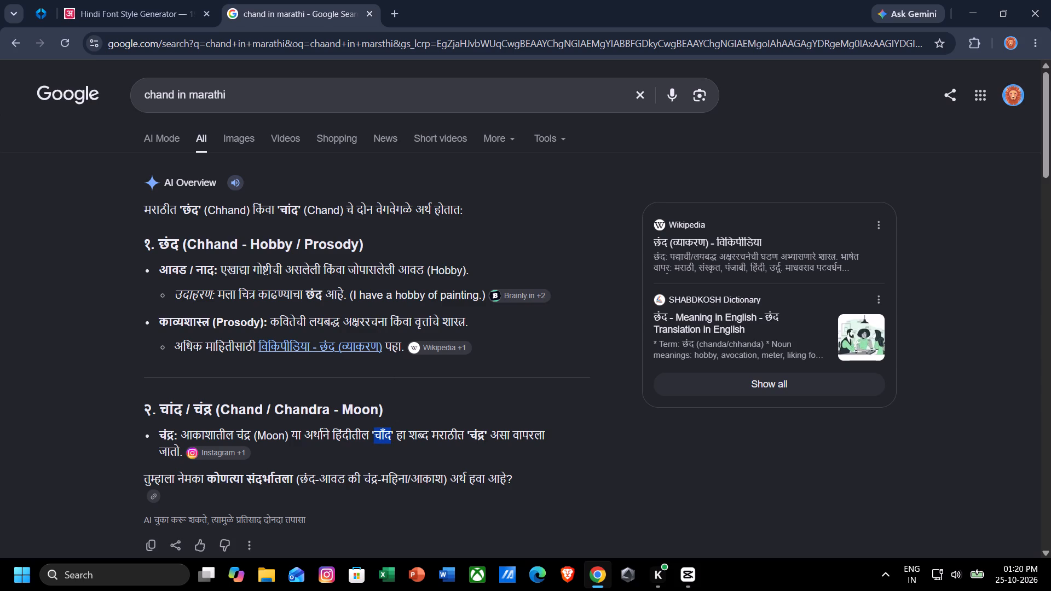
right_click(385, 436)
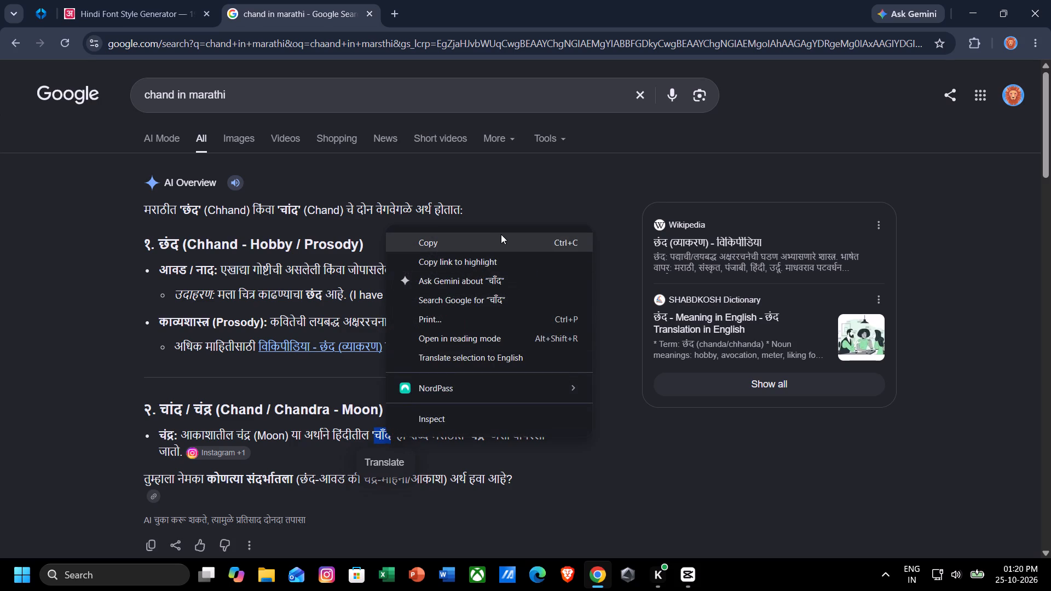
click(501, 234)
Replace the text in the Hindi Font Style Generator's input with the copied word चाँद.
click(156, 0)
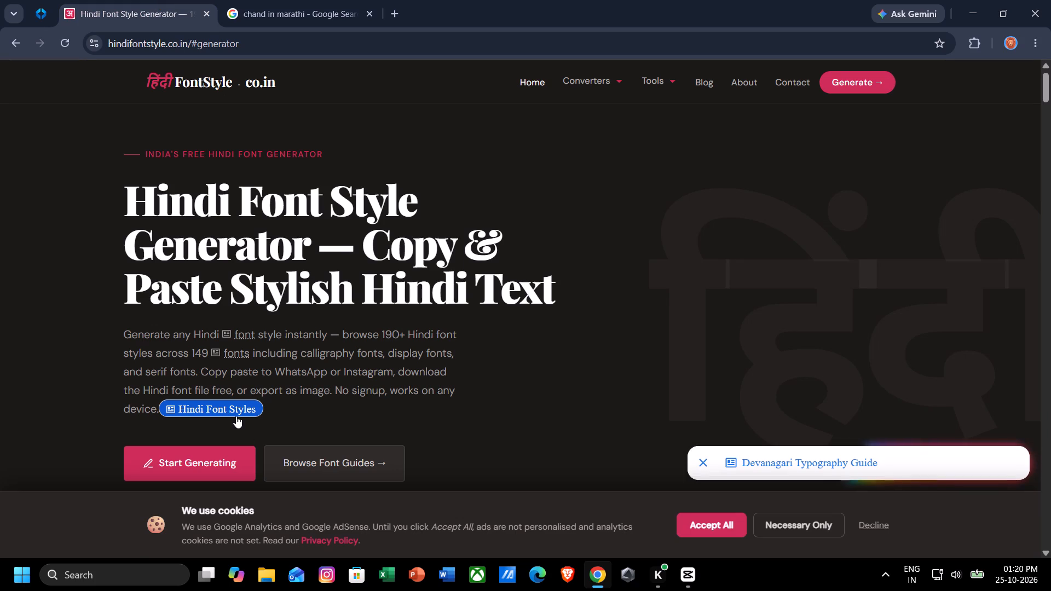
click(203, 460)
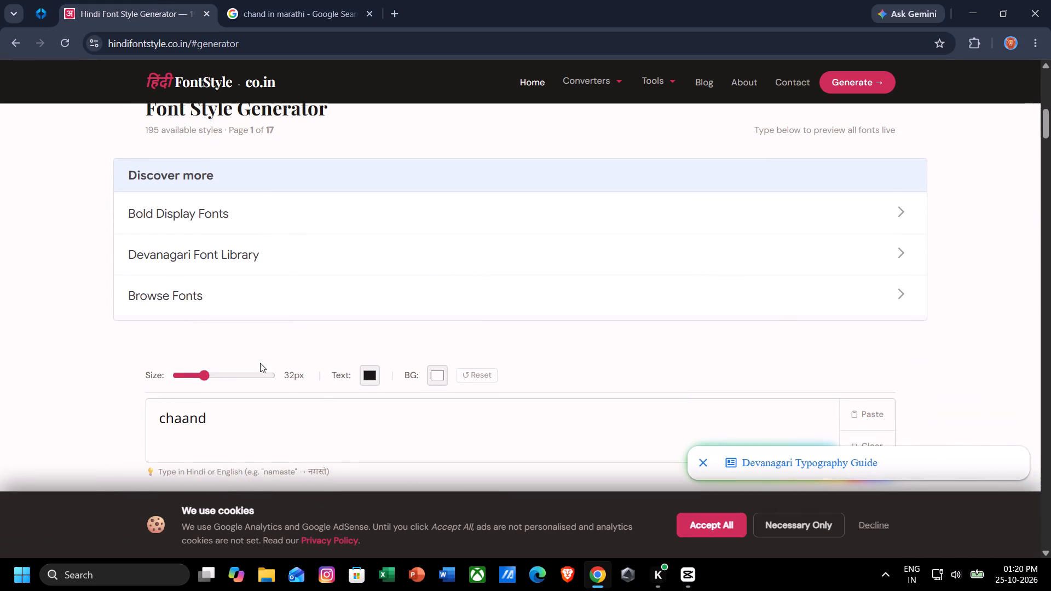
click(240, 408)
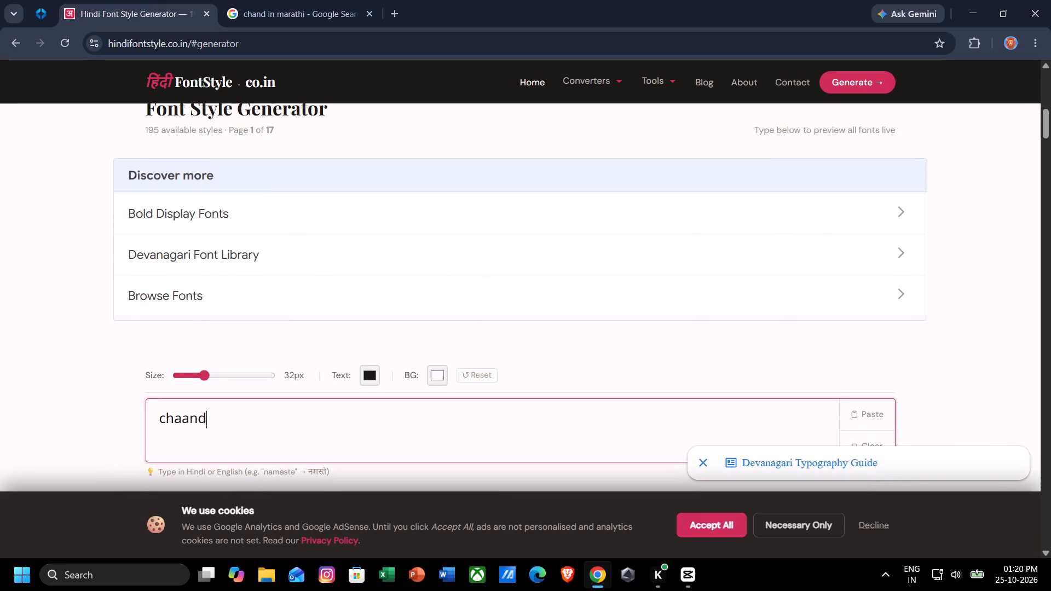
drag(201, 425, 220, 421)
click(220, 421)
drag(220, 421, 162, 414)
key(ctrl+v)
Look through the styled previews of चाँद and copy the गोटू Sans version.
scroll(162, 414, down, 4)
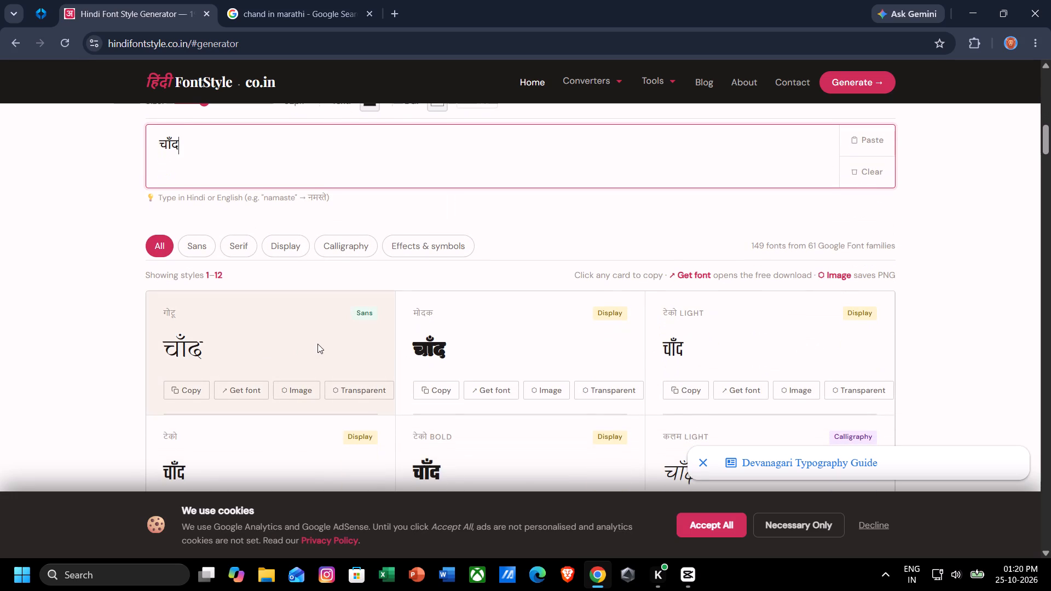
scroll(317, 344, down, 2)
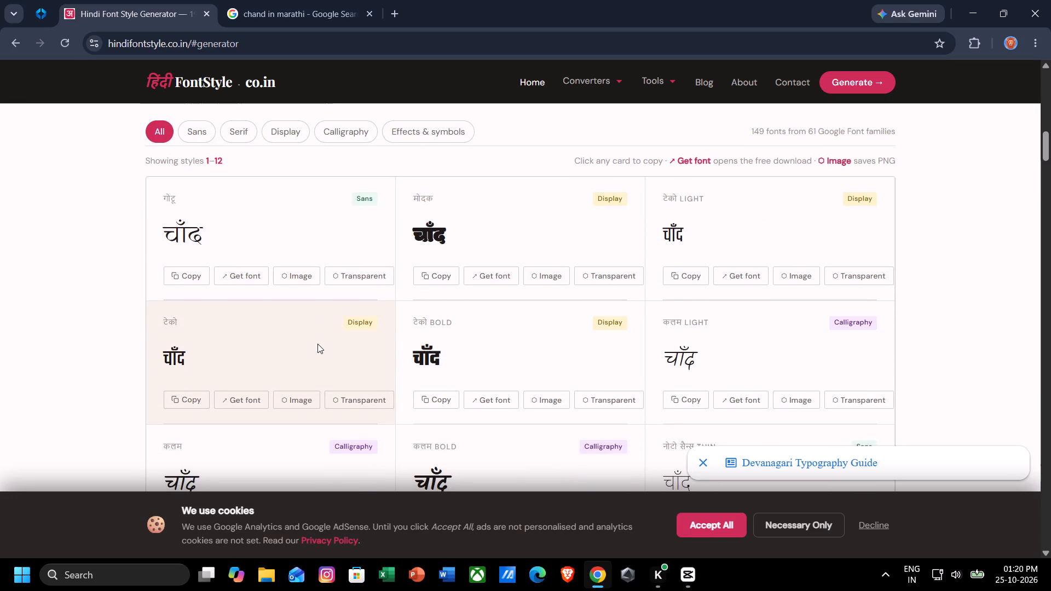
scroll(317, 344, down, 4)
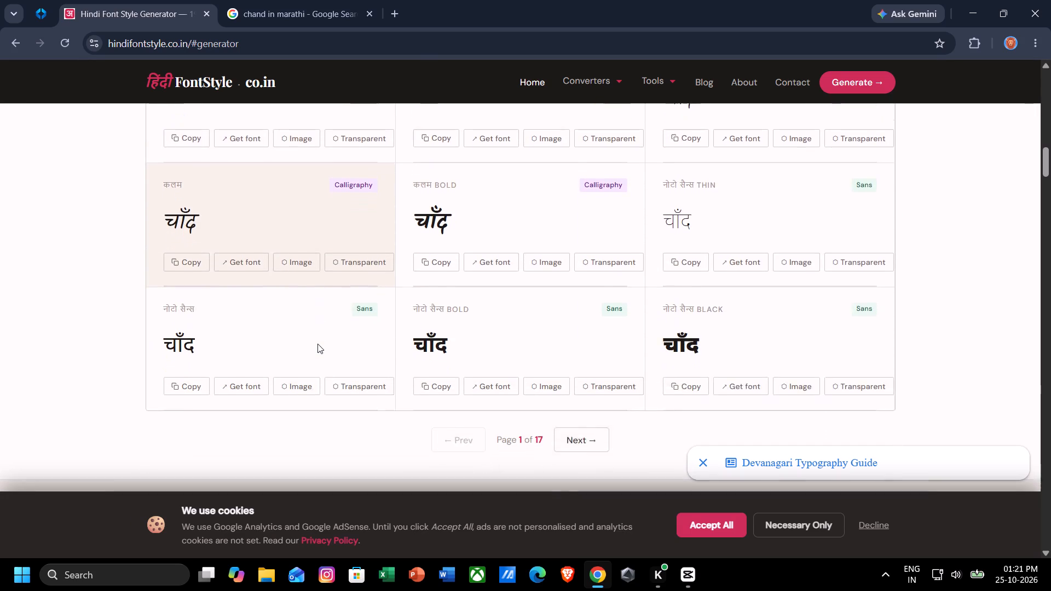
scroll(317, 344, down, 1)
scroll(317, 344, up, 2)
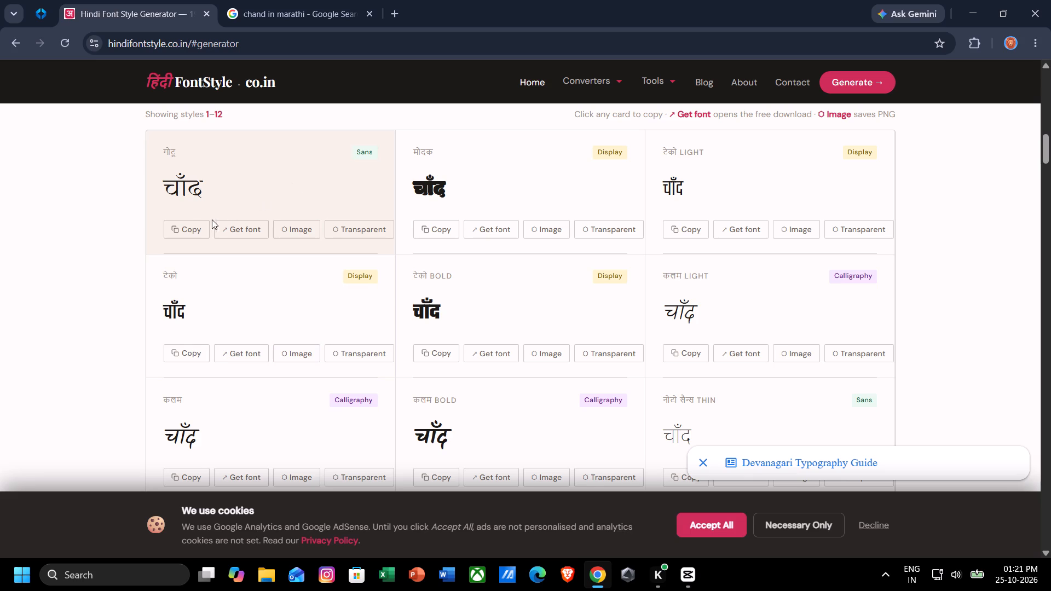
click(201, 227)
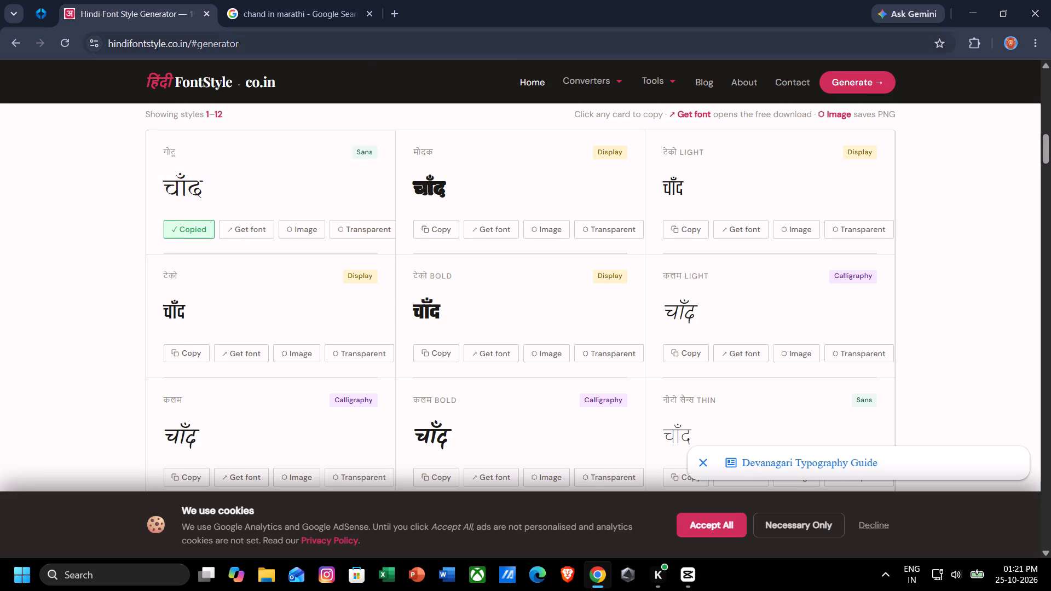
Switch to CapCut and paste the copied चाँद into the empty text clip.
click(681, 577)
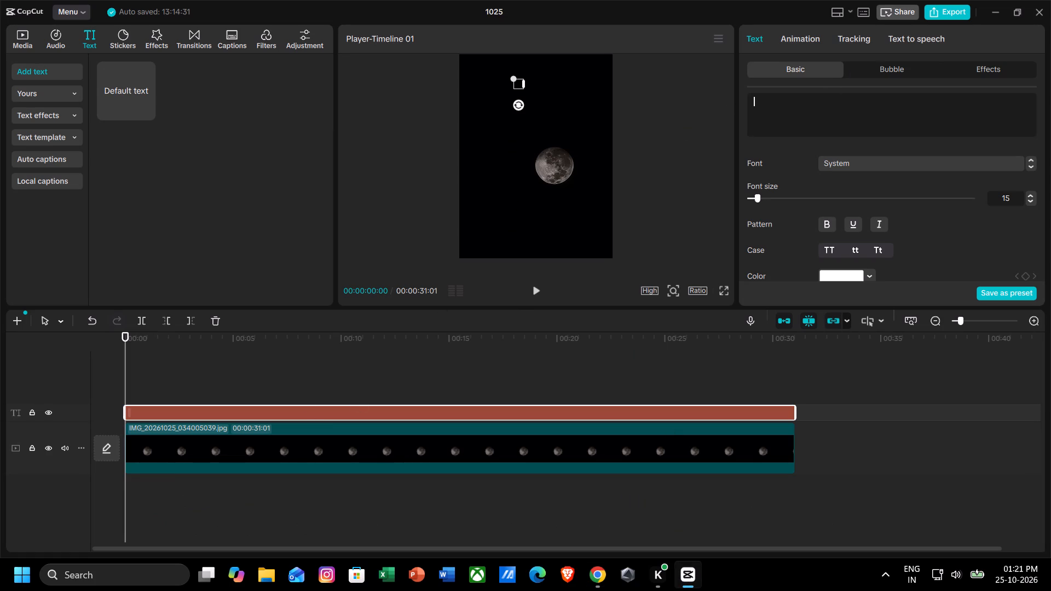
key(ctrl+v)
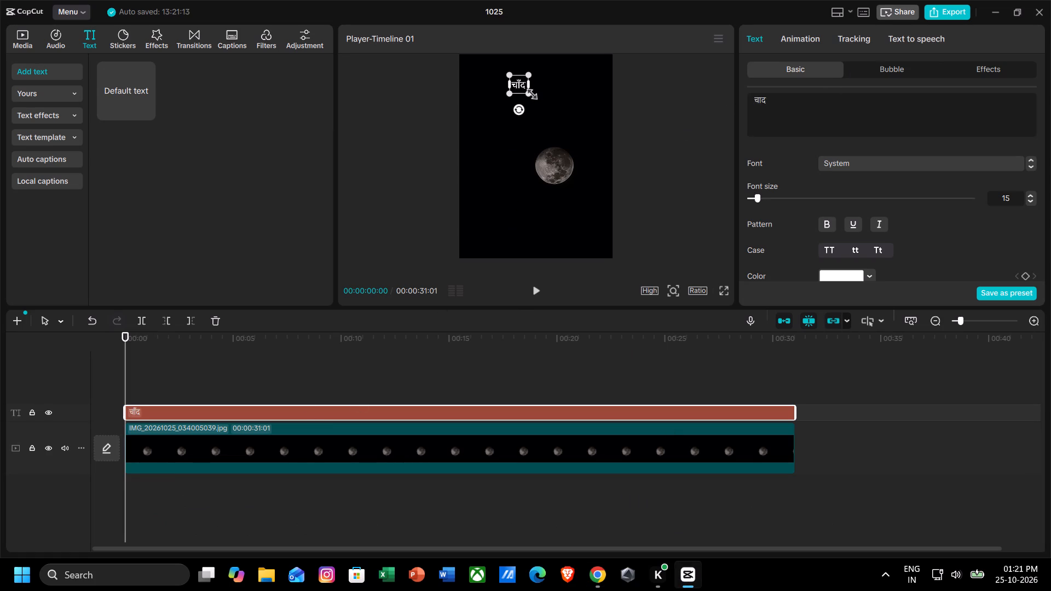
Enlarge the चाँद text slightly and move it to the upper-left area of the video frame, above the moon.
drag(529, 92, 532, 99)
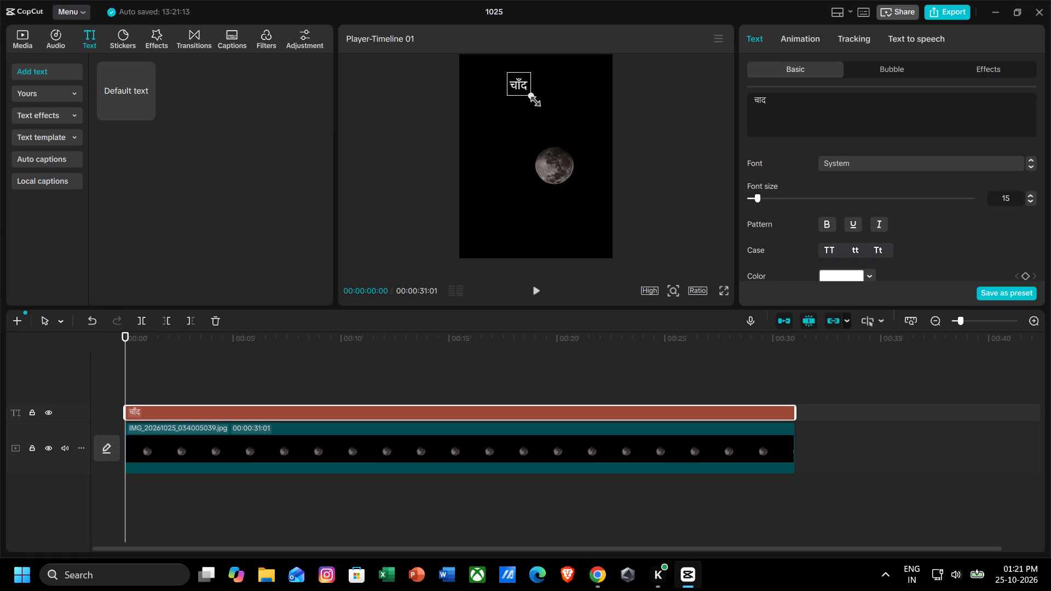
drag(532, 99, 528, 99)
click(515, 84)
drag(518, 85, 508, 93)
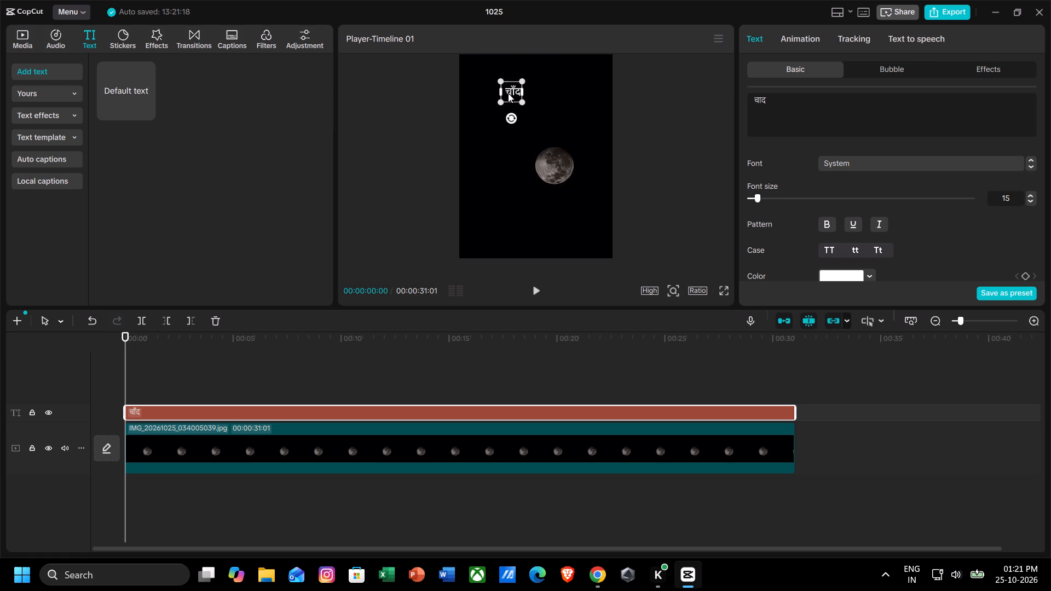
drag(508, 93, 489, 86)
click(433, 113)
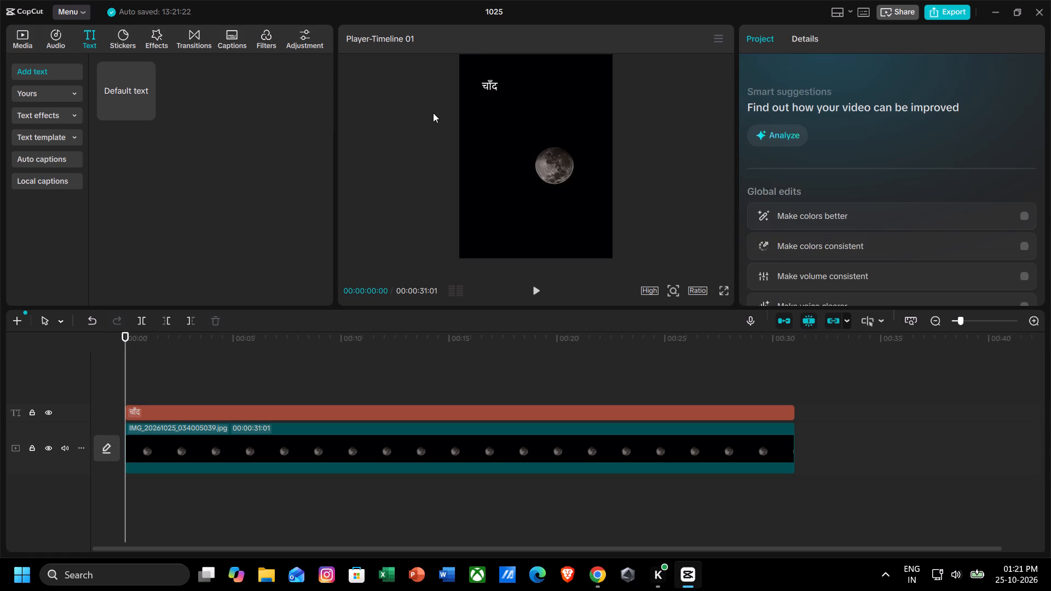
Return to Chrome and go back from the font generator to the "chand font in hindi" search results.
click(597, 574)
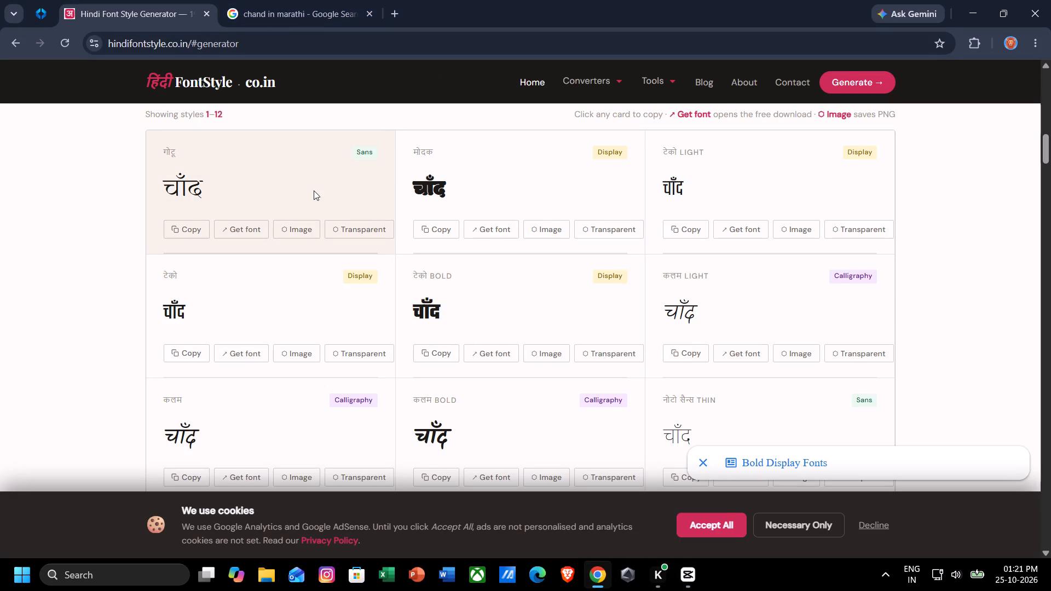
scroll(314, 190, up, 5)
scroll(314, 190, down, 2)
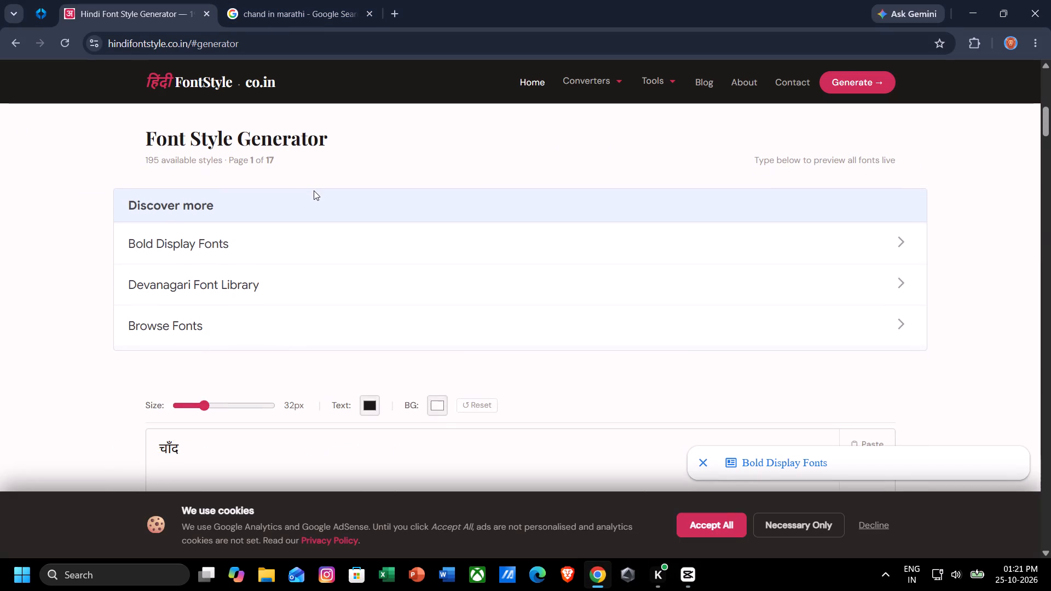
scroll(314, 190, down, 1)
click(18, 45)
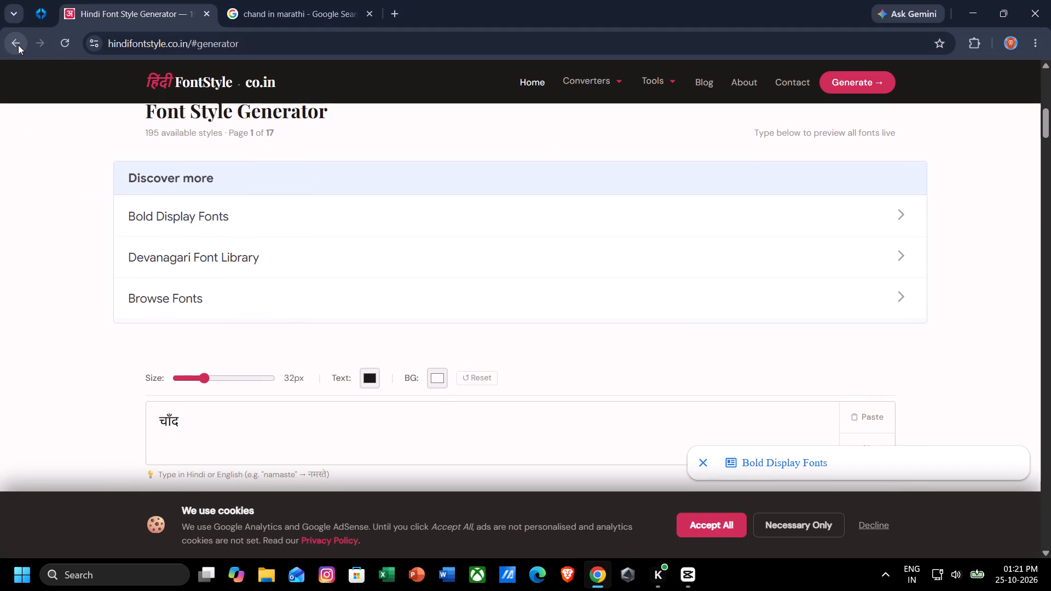
click(21, 42)
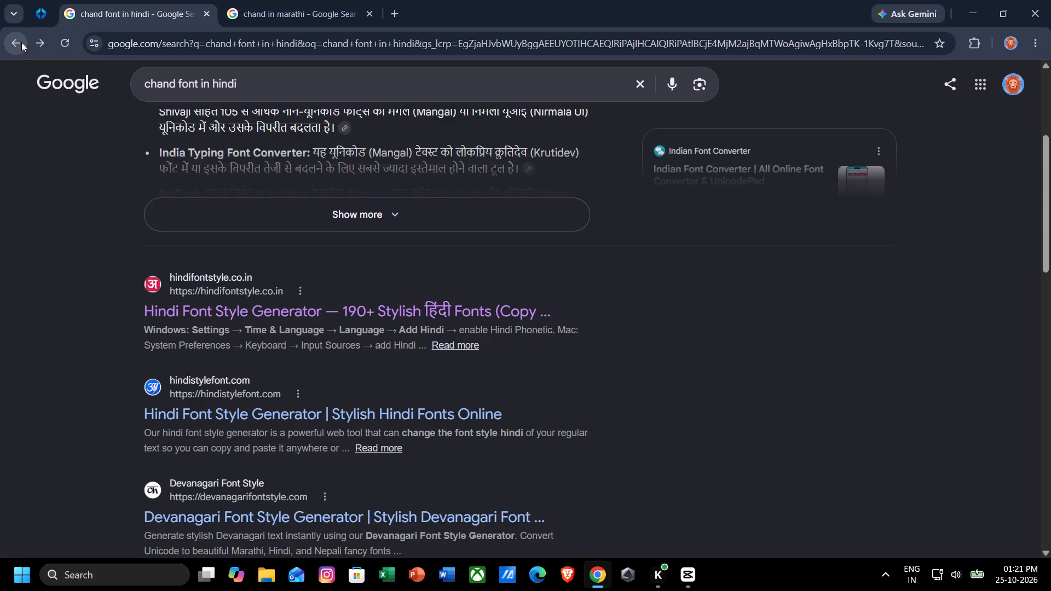
scroll(367, 248, up, 2)
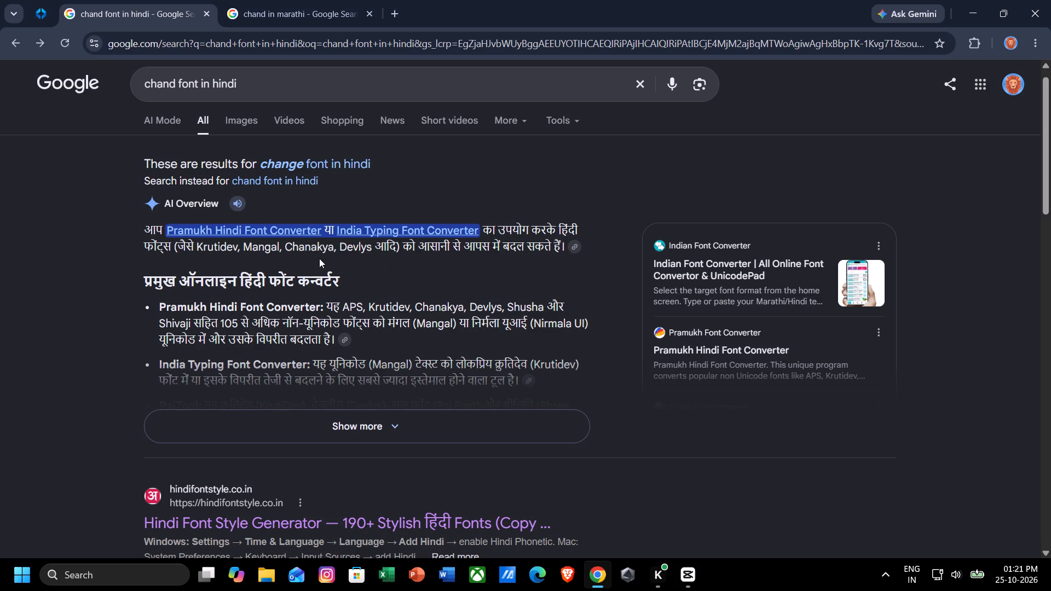
Copy the word चंद्र from the moon entry in the "chand in marathi" AI Overview.
click(311, 0)
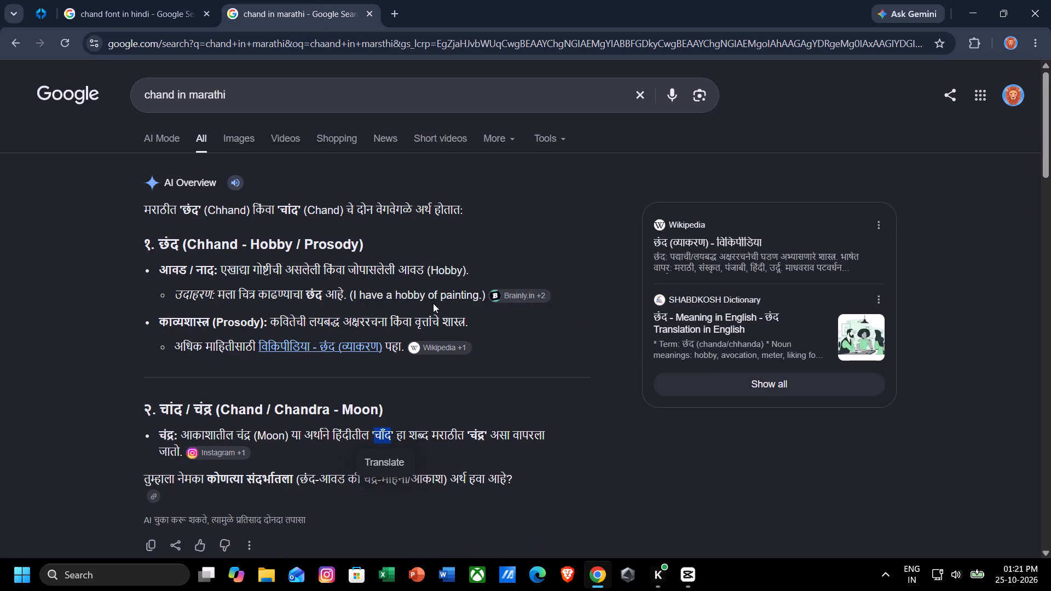
click(435, 446)
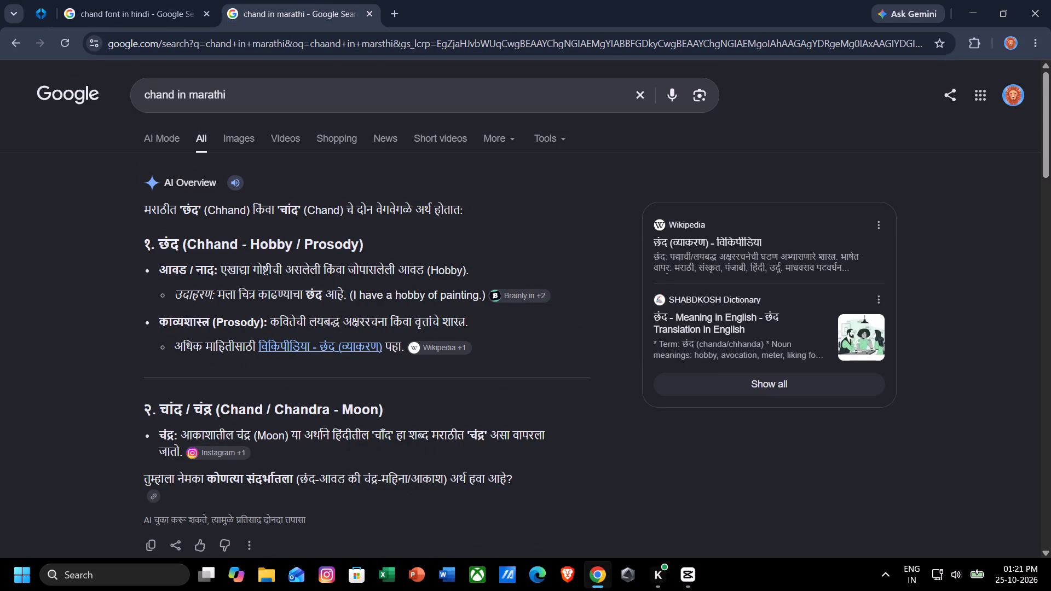
drag(473, 434, 483, 434)
drag(483, 434, 481, 434)
drag(470, 433, 485, 434)
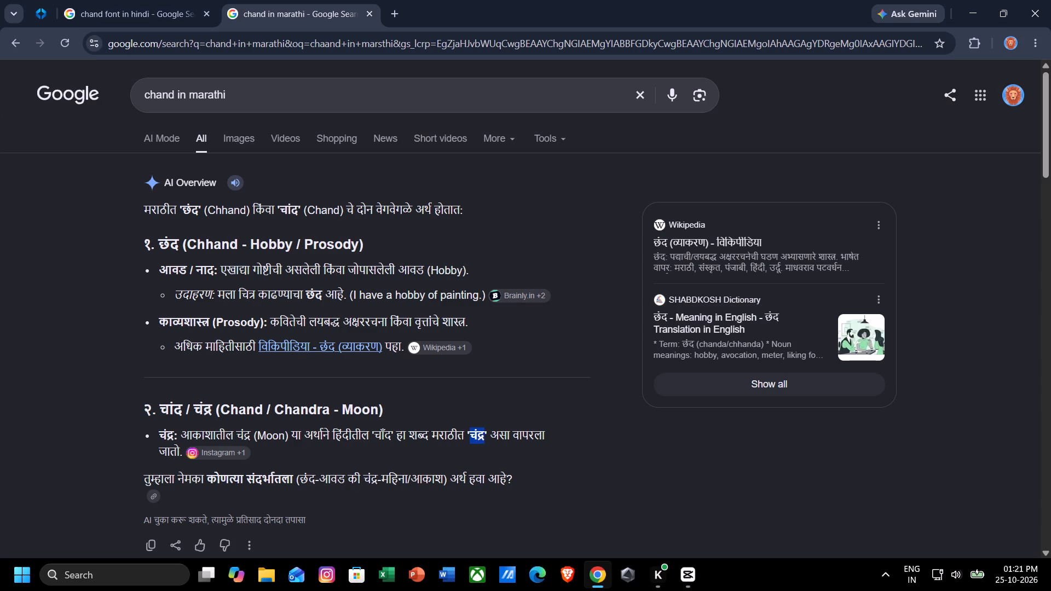
right_click(480, 436)
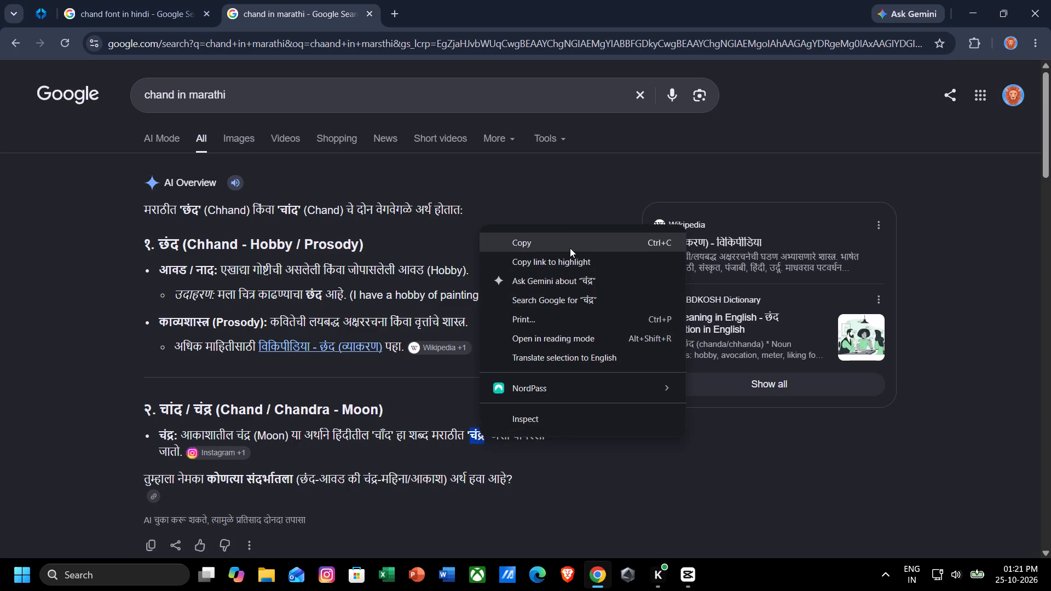
click(570, 248)
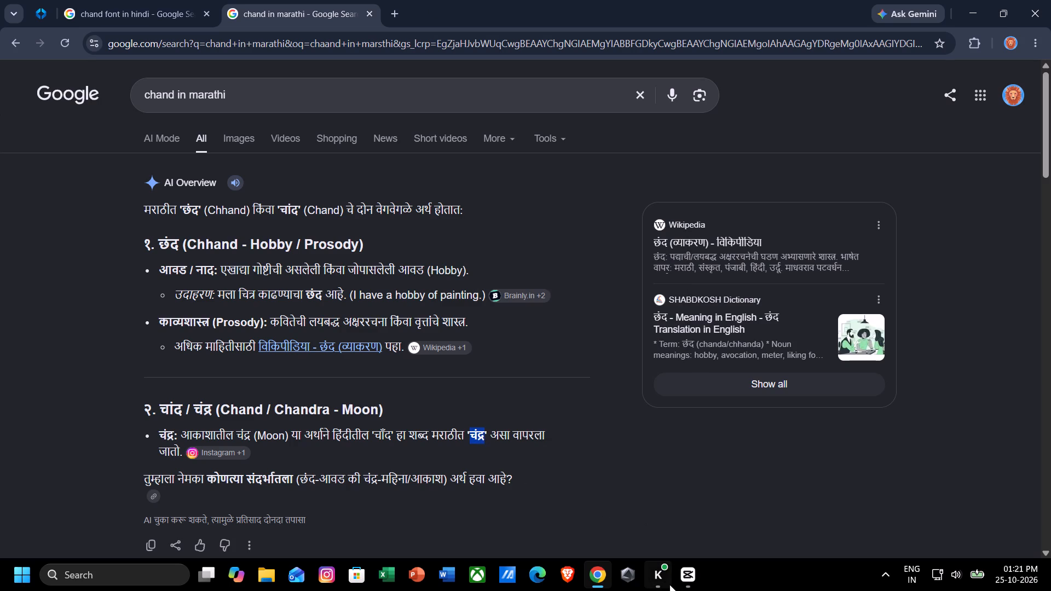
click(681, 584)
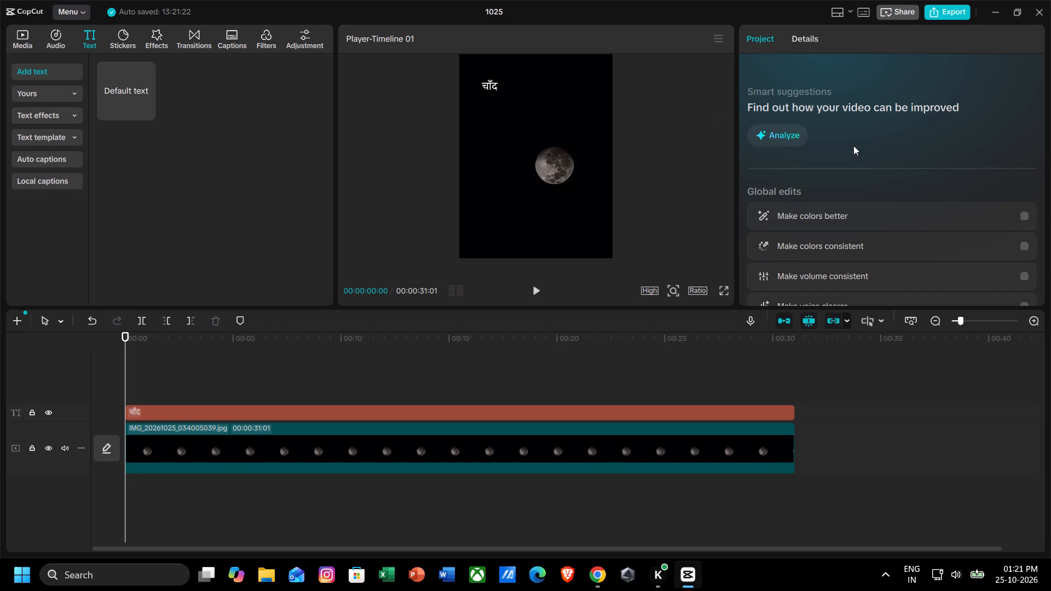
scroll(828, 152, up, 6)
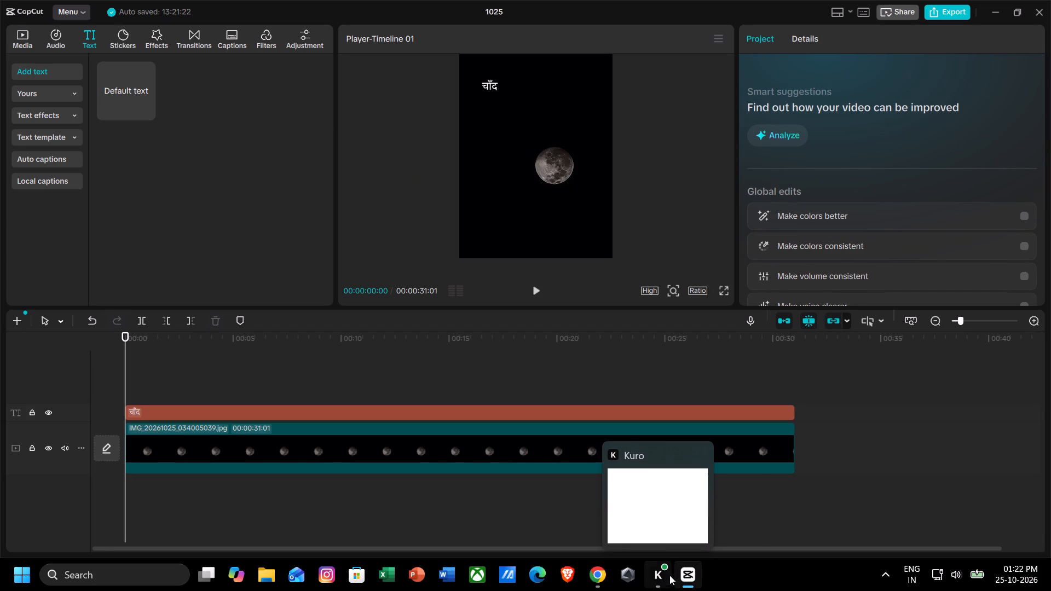
Reopen the Hindi Font Style Generator from the "chand font in hindi" results in Chrome and enter चंद्र as its input text.
click(604, 581)
click(216, 0)
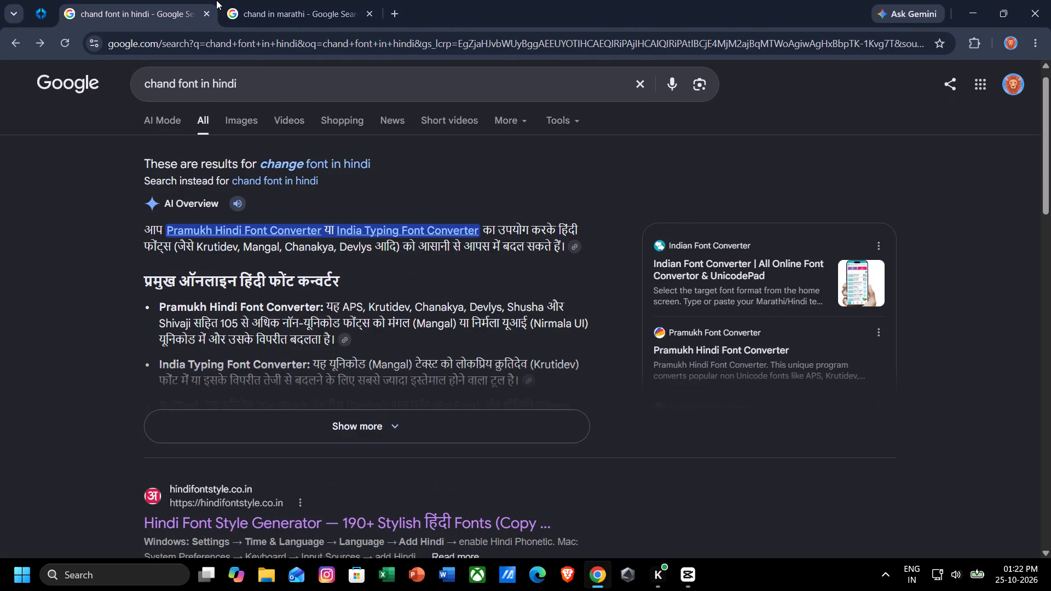
scroll(346, 181, down, 1)
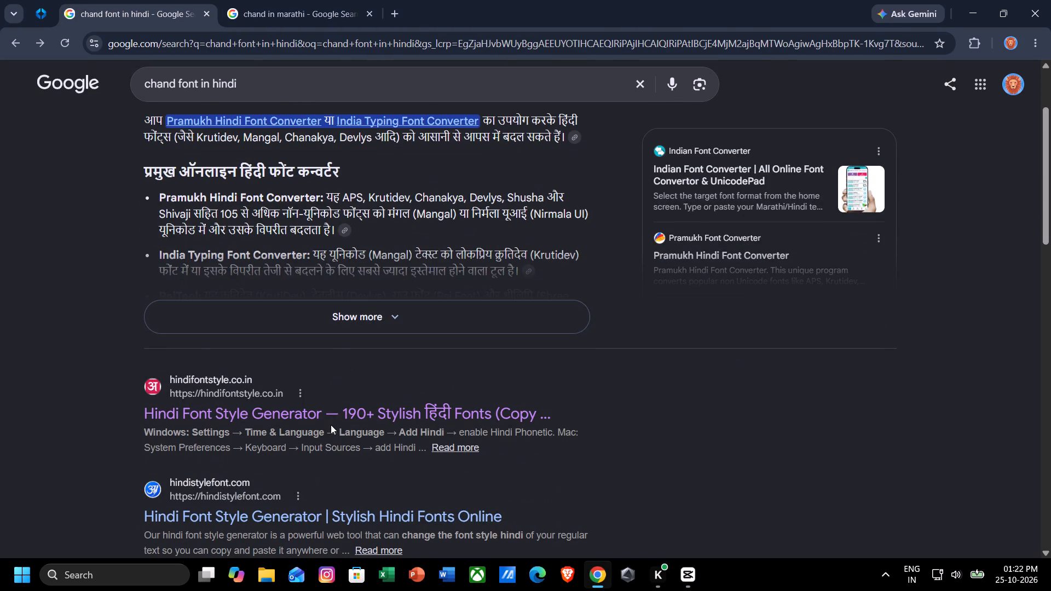
click(345, 417)
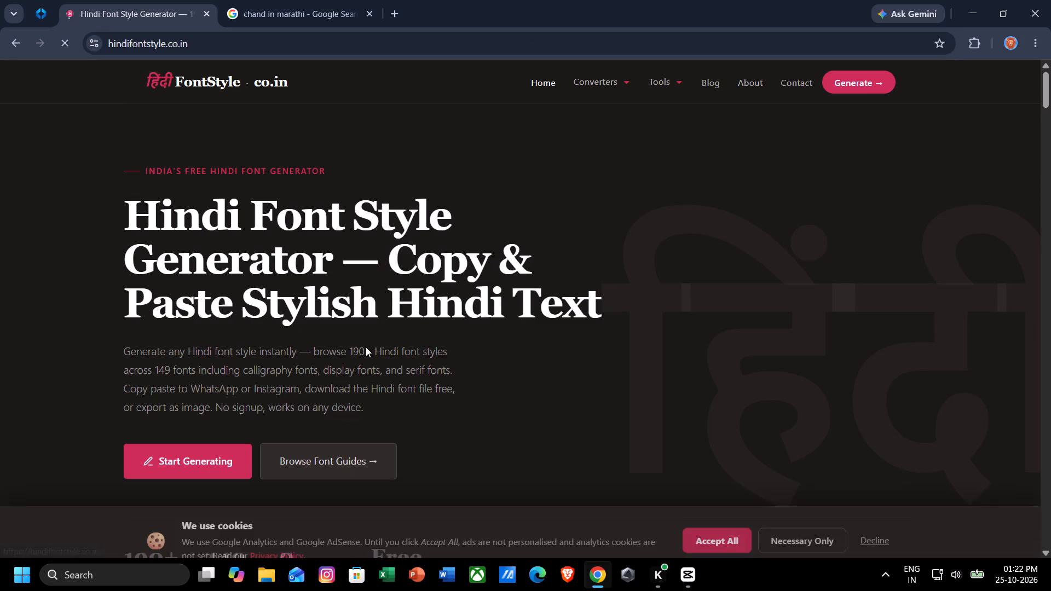
click(184, 483)
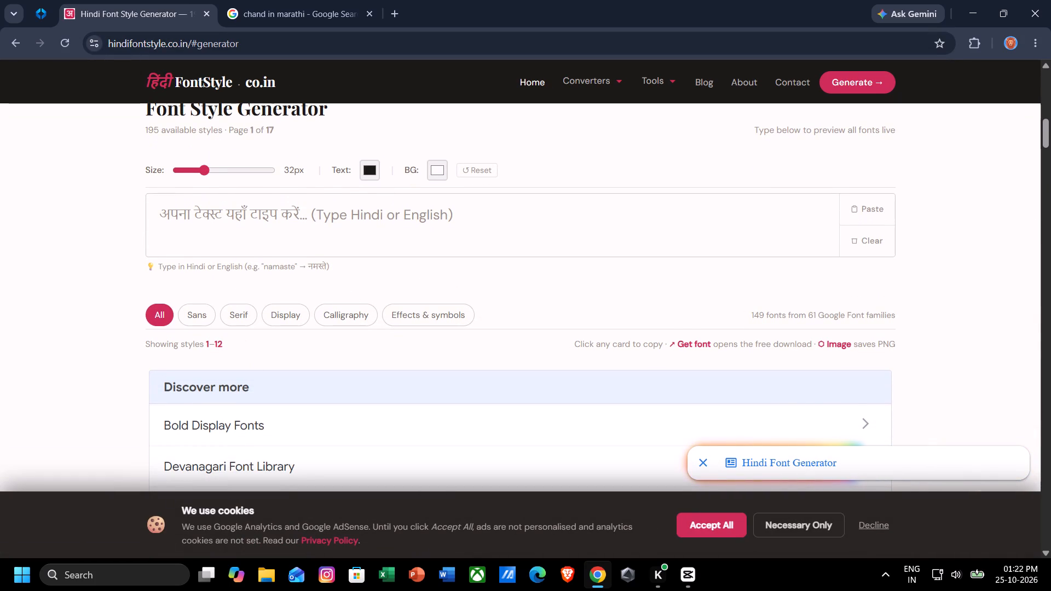
click(258, 235)
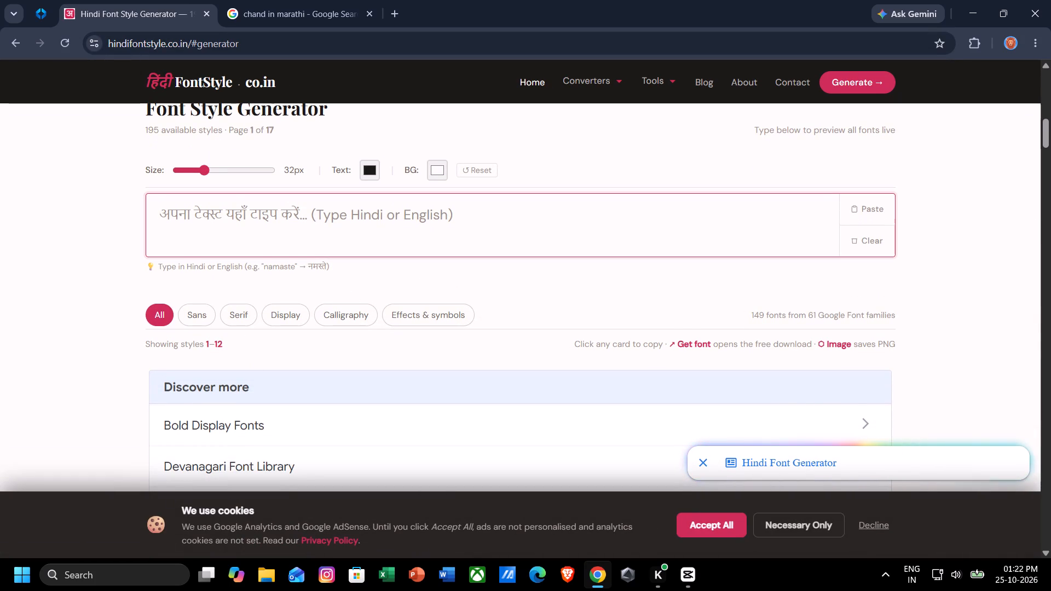
key(ctrl+v)
Copy the गोटू Sans version of चंद्र from the styled previews.
scroll(258, 235, down, 5)
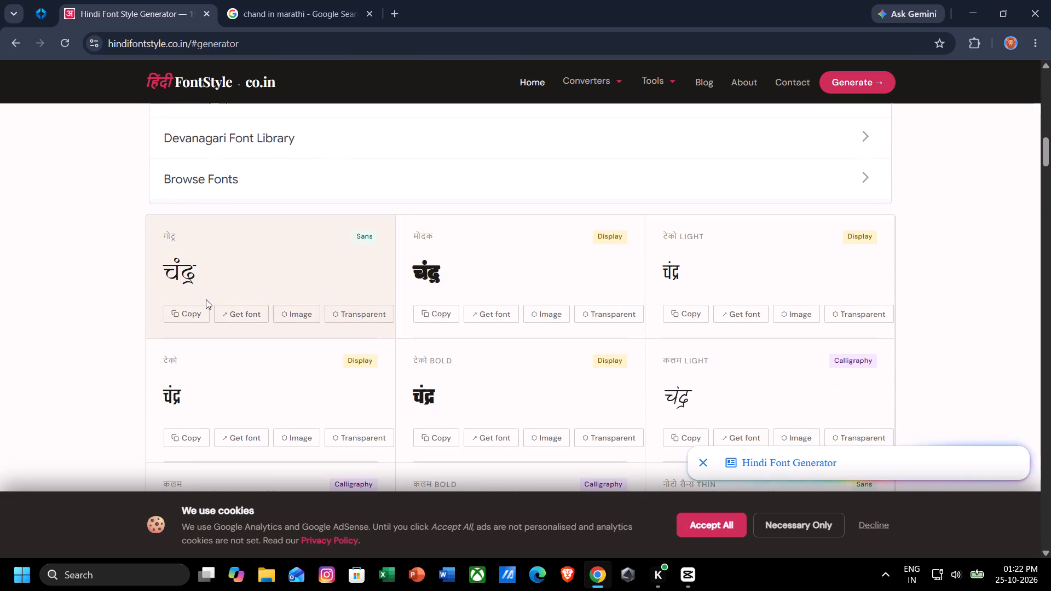
click(193, 306)
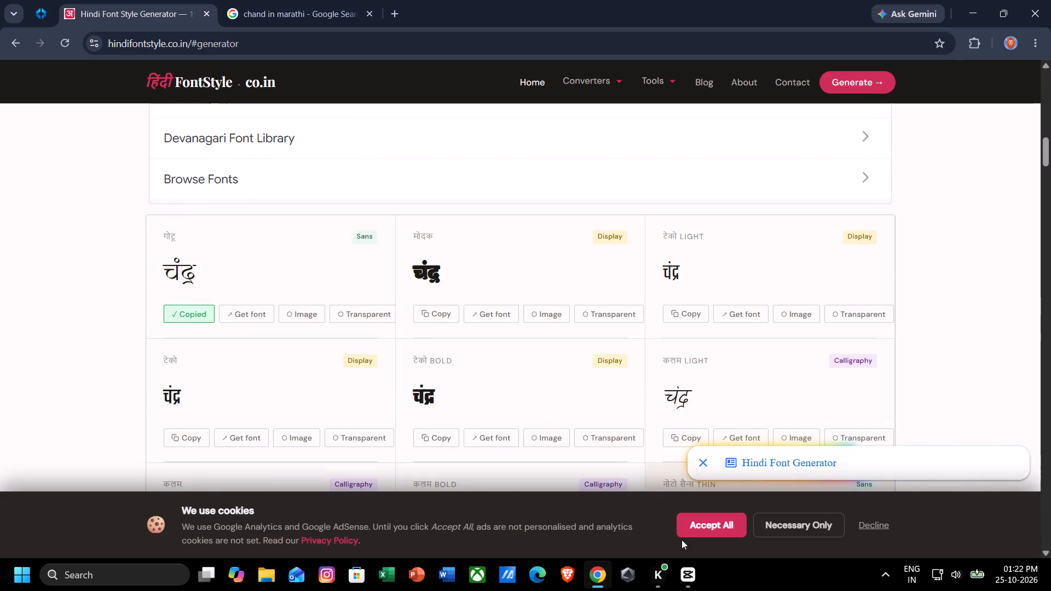
Switch to CapCut and replace the wording of the चाँद text clip with the copied चंद्र.
click(685, 564)
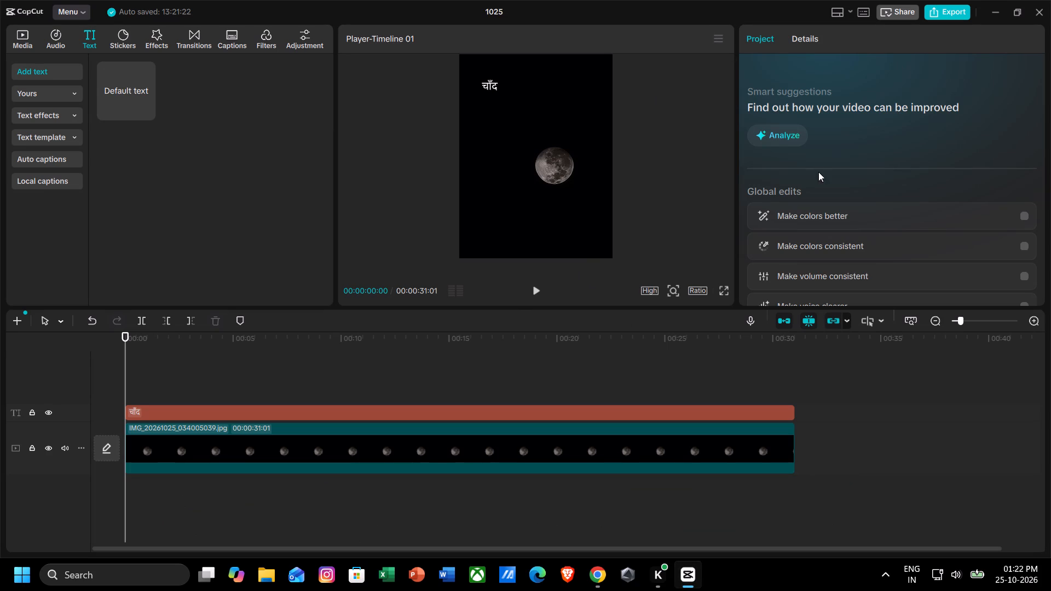
click(414, 404)
click(441, 409)
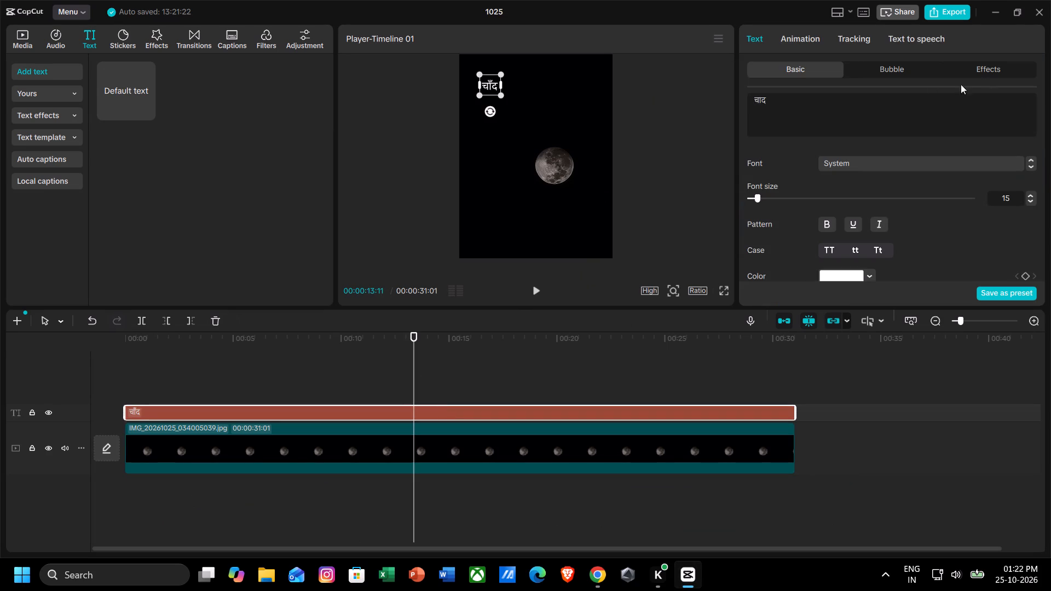
drag(806, 97, 746, 111)
key(ctrl+v)
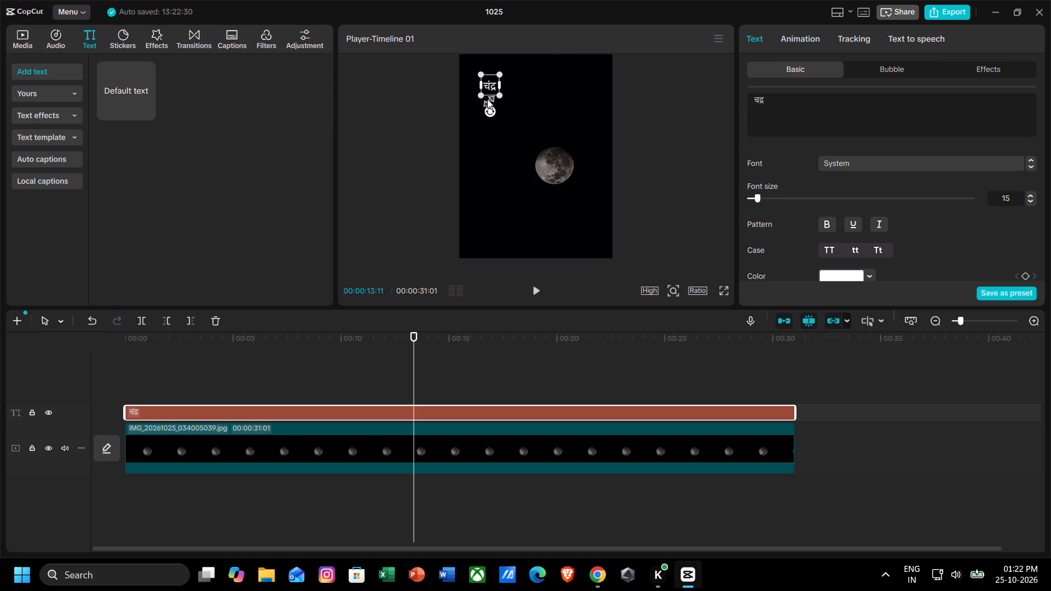
Enlarge the चंद्र text in the preview to about twice its size.
drag(496, 95, 497, 95)
drag(497, 95, 587, 154)
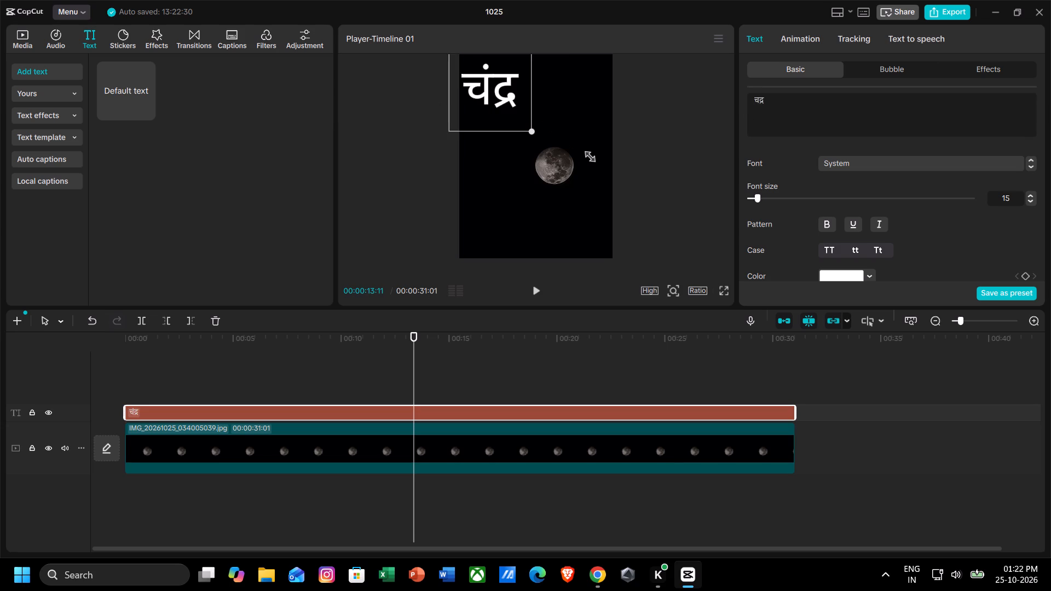
drag(587, 154, 501, 118)
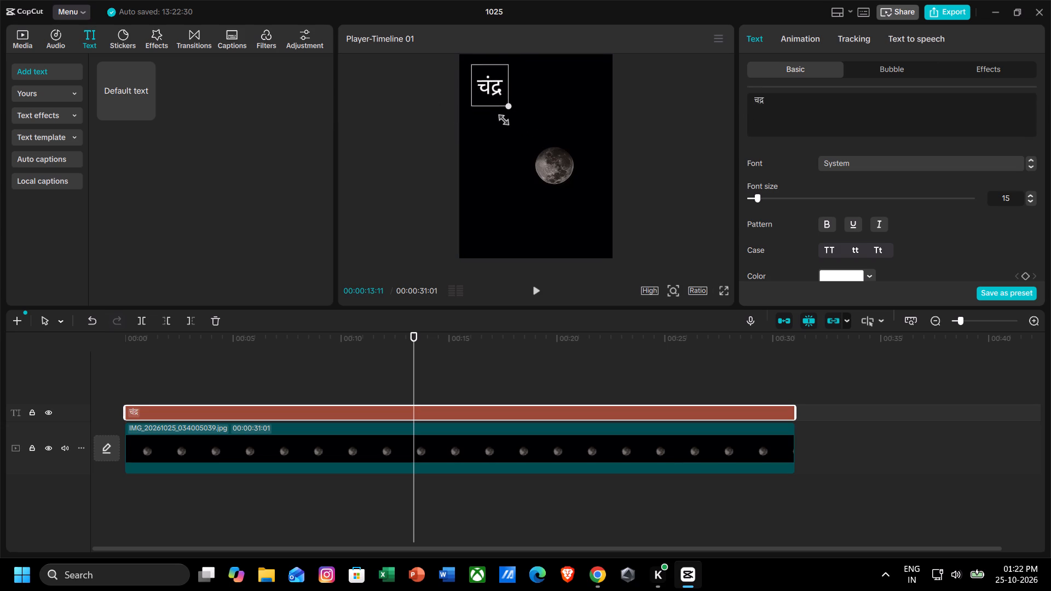
drag(501, 118, 501, 118)
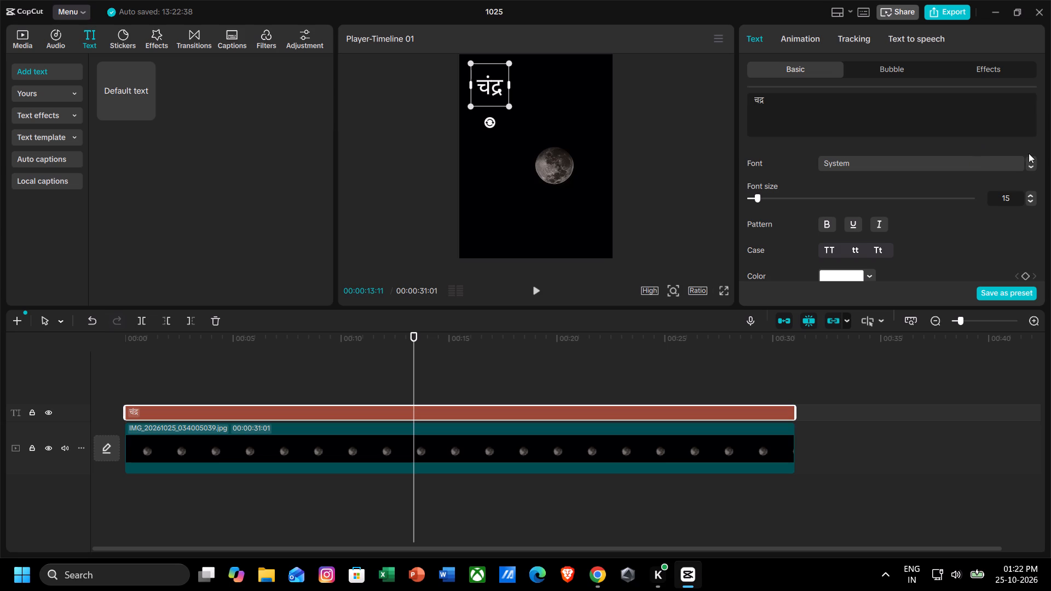
Try successive fonts on the चंद्र text, passing Agency FB and Algerian and stopping at Arial Narrow Bold.
click(1033, 166)
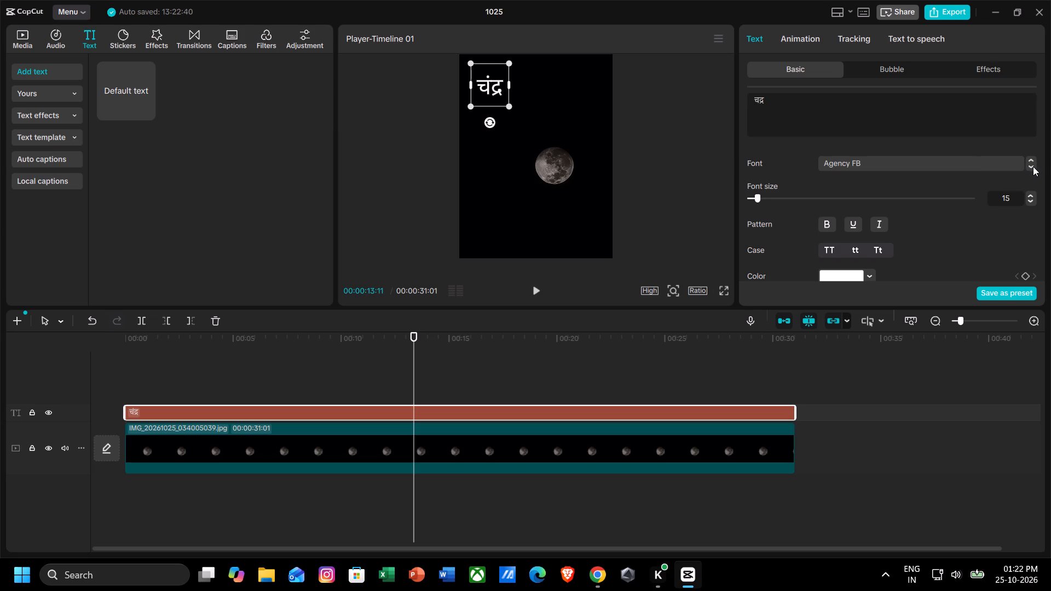
click(1030, 166)
click(1030, 166)
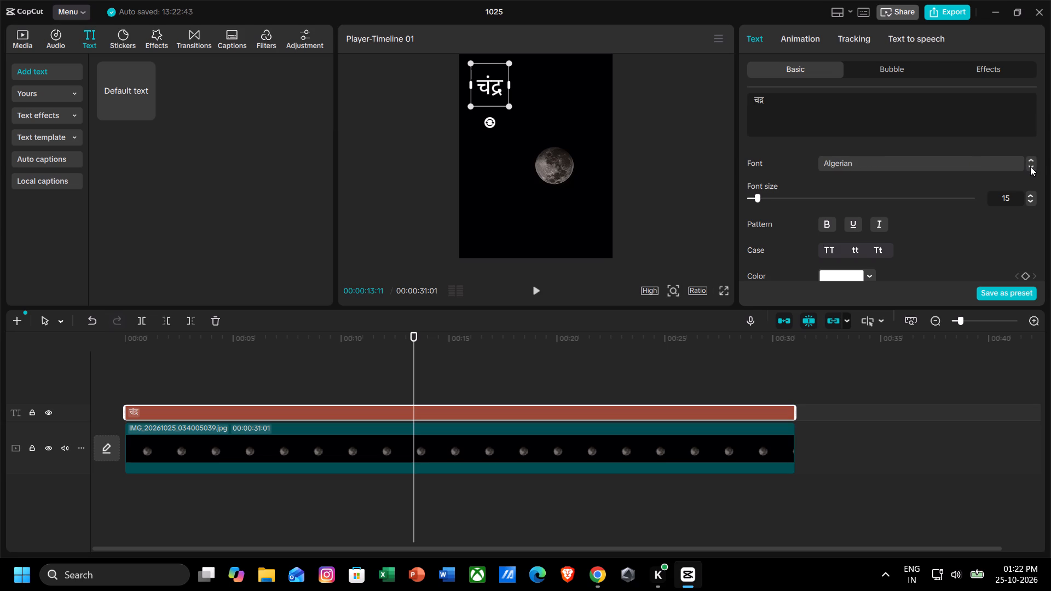
triple_click(1030, 166)
triple_click(1030, 166)
click(1030, 166)
click(874, 122)
Switch to Chrome and search for "hindi font for capcut" in a new tab.
click(596, 569)
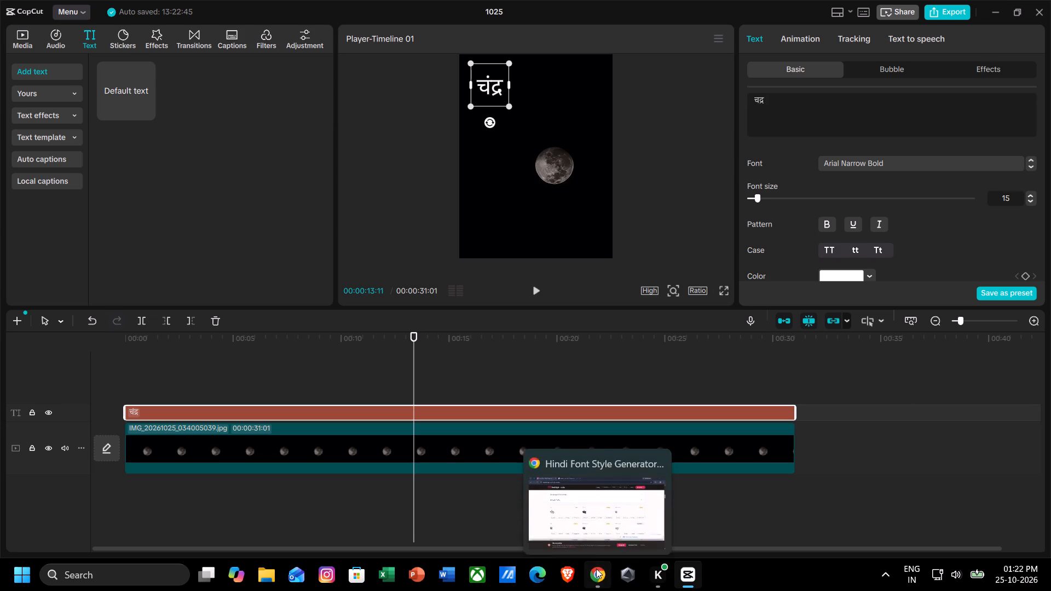
click(401, 9)
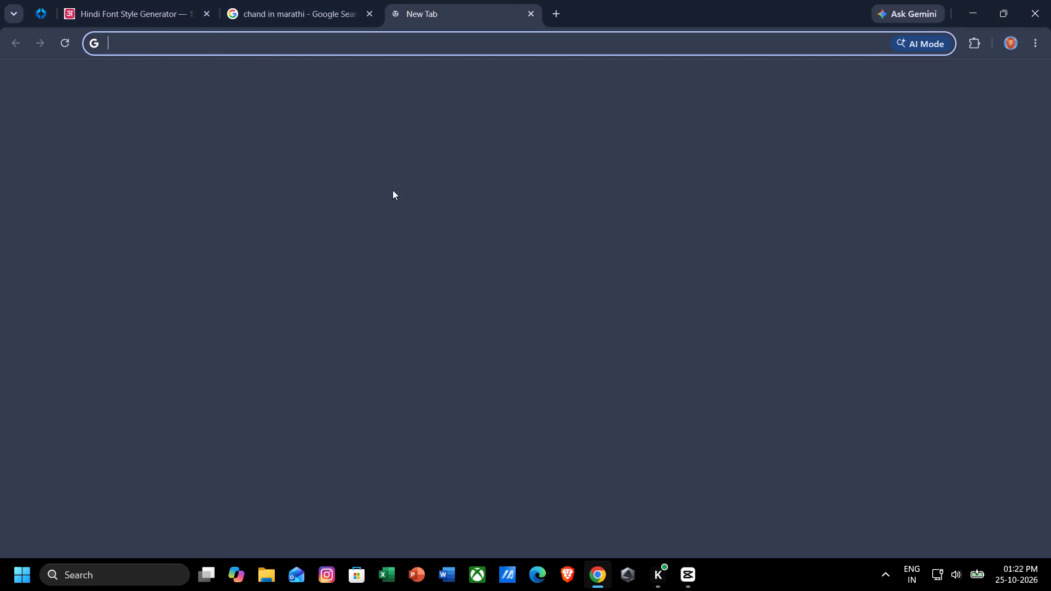
click(376, 253)
text(hindi font for capci)
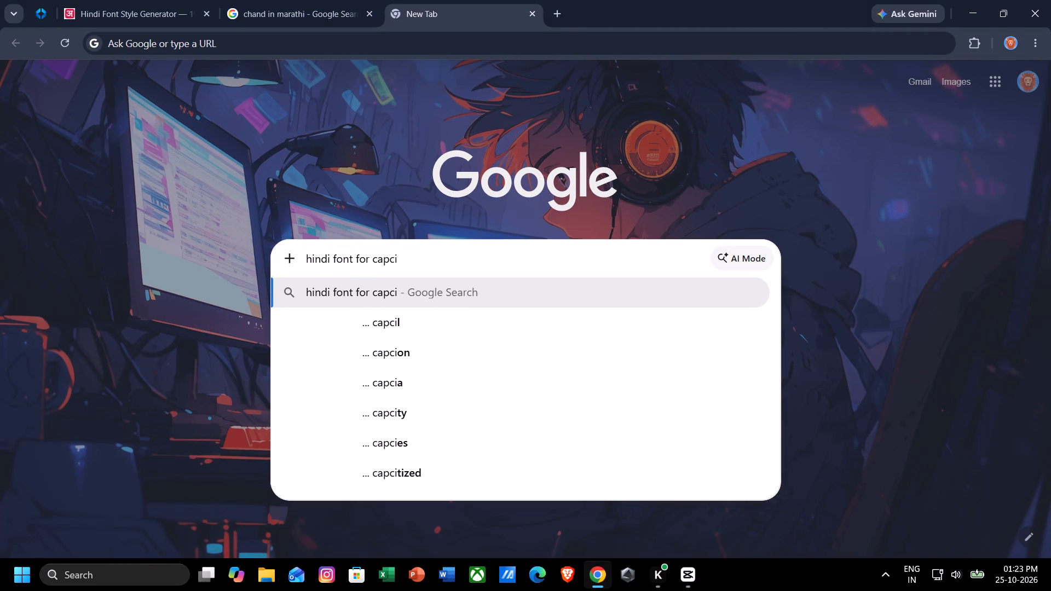
key(BackSpace)
text(ut)
key(Return)
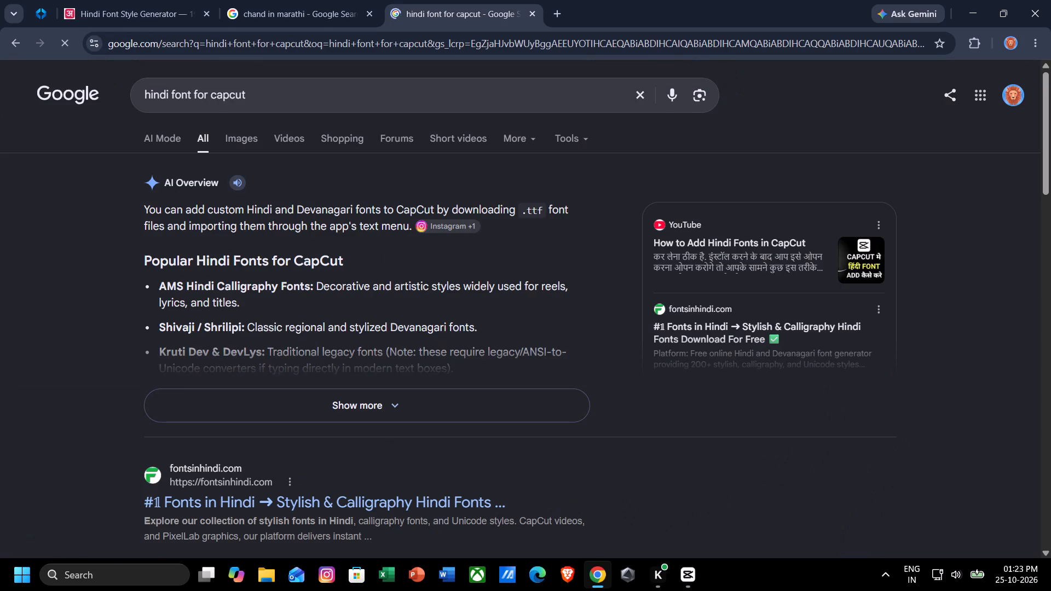
Open the fontsinhindi.com result and replace the sample text in its composer with चंद्र.
scroll(234, 308, down, 1)
click(247, 389)
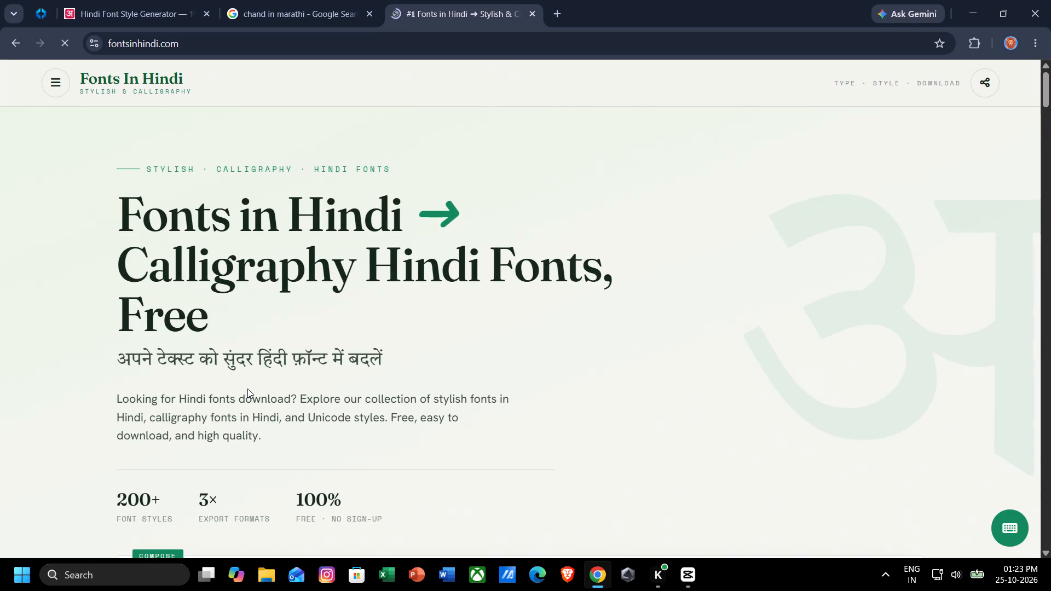
scroll(247, 389, down, 3)
click(247, 389)
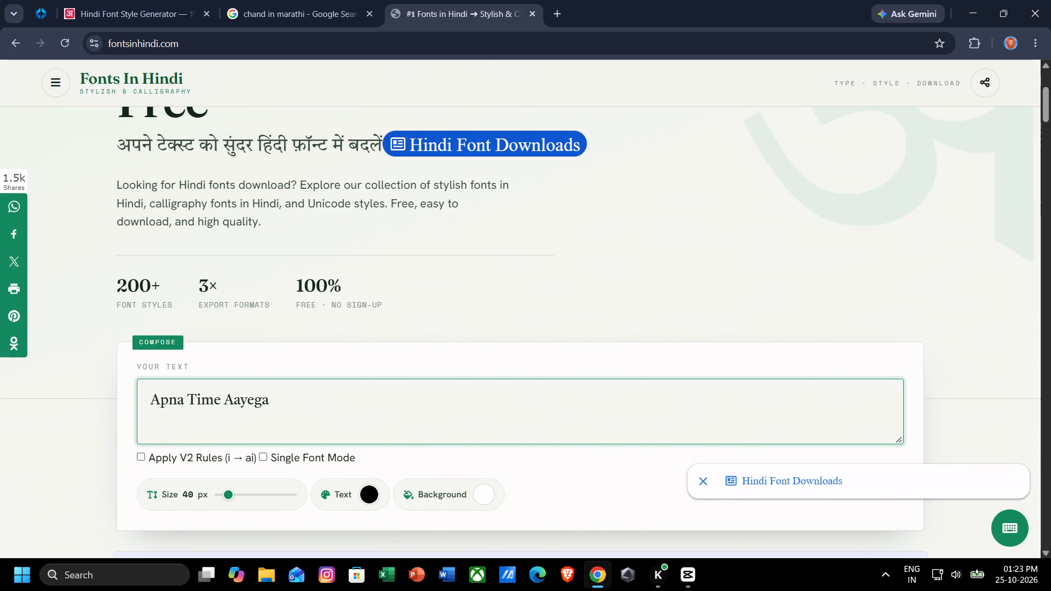
drag(268, 395, 149, 390)
key(ctrl+v)
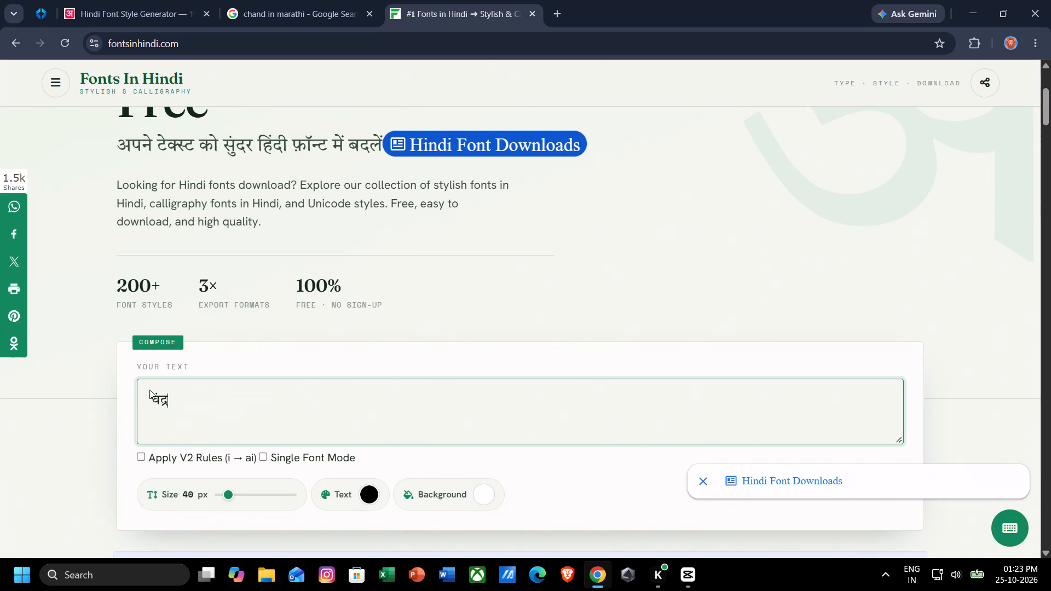
Find the Ams Aasmi specimen of चंद्र, download its TTF font file, and request the PNG version.
scroll(240, 433, down, 2)
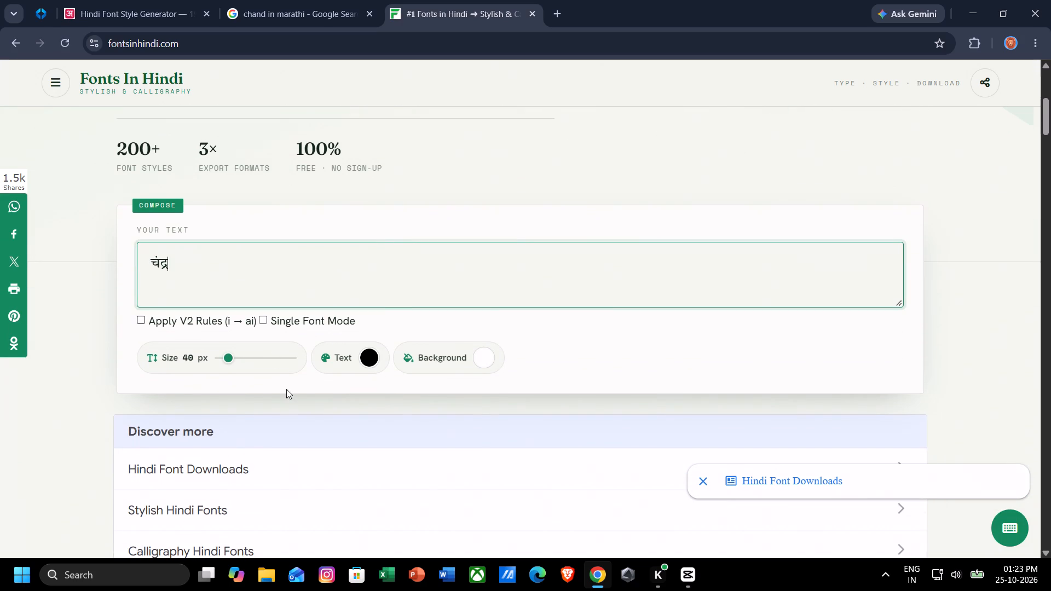
scroll(187, 330, down, 5)
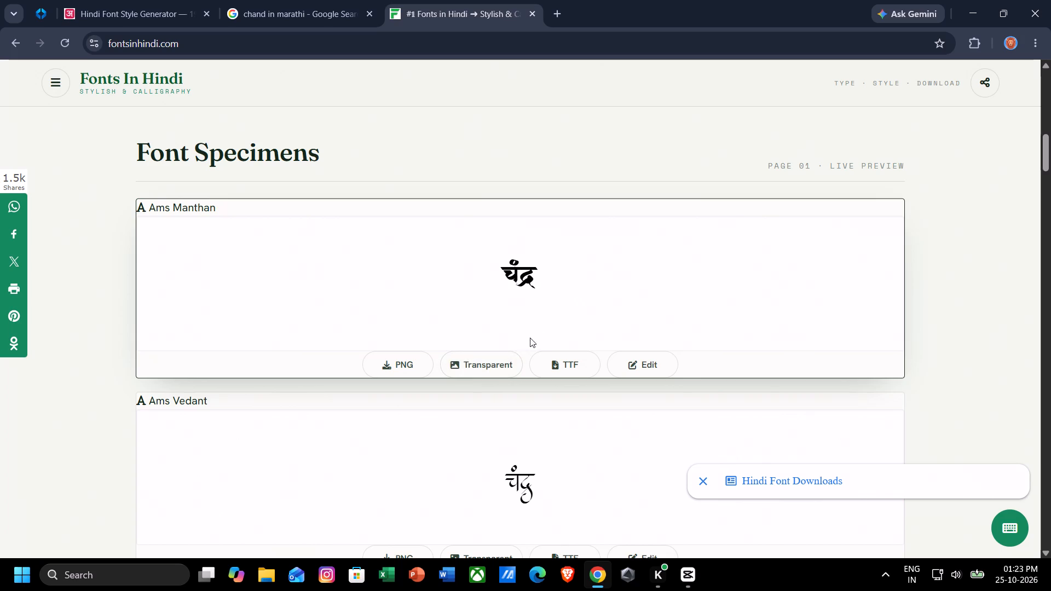
scroll(493, 360, down, 3)
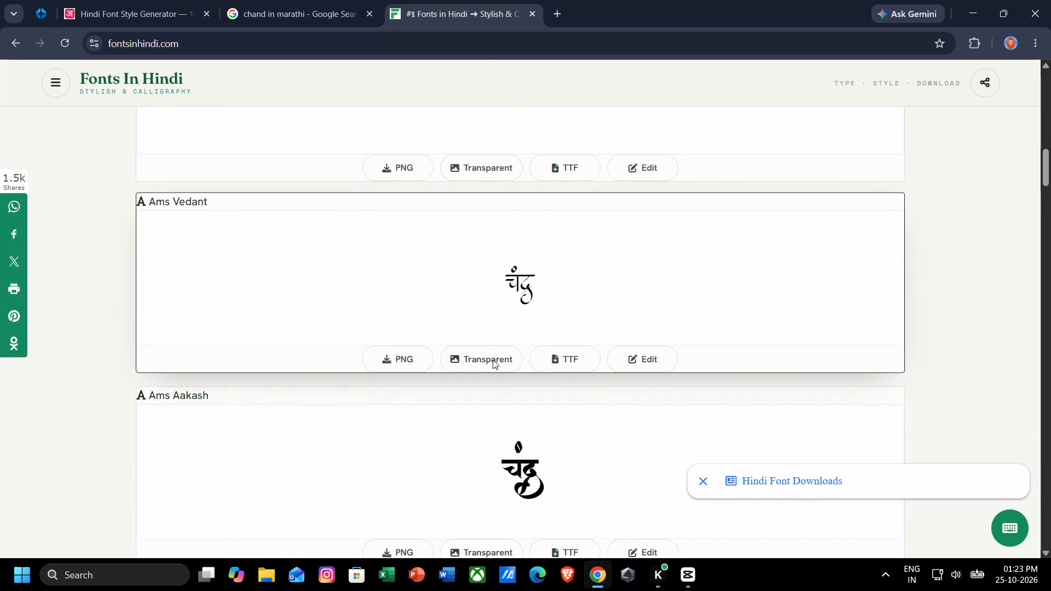
scroll(493, 360, down, 6)
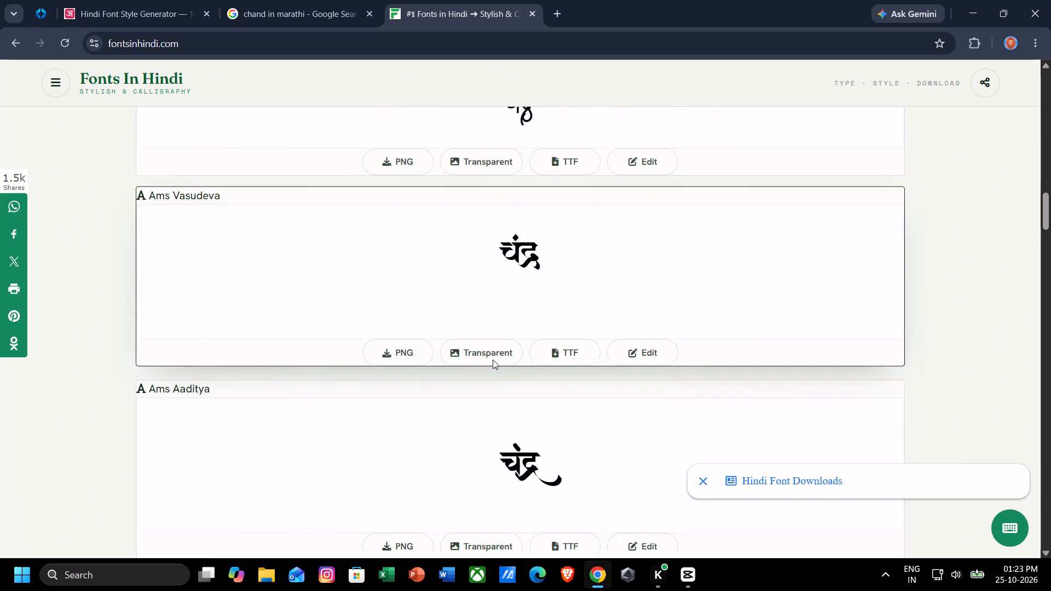
scroll(493, 360, down, 6)
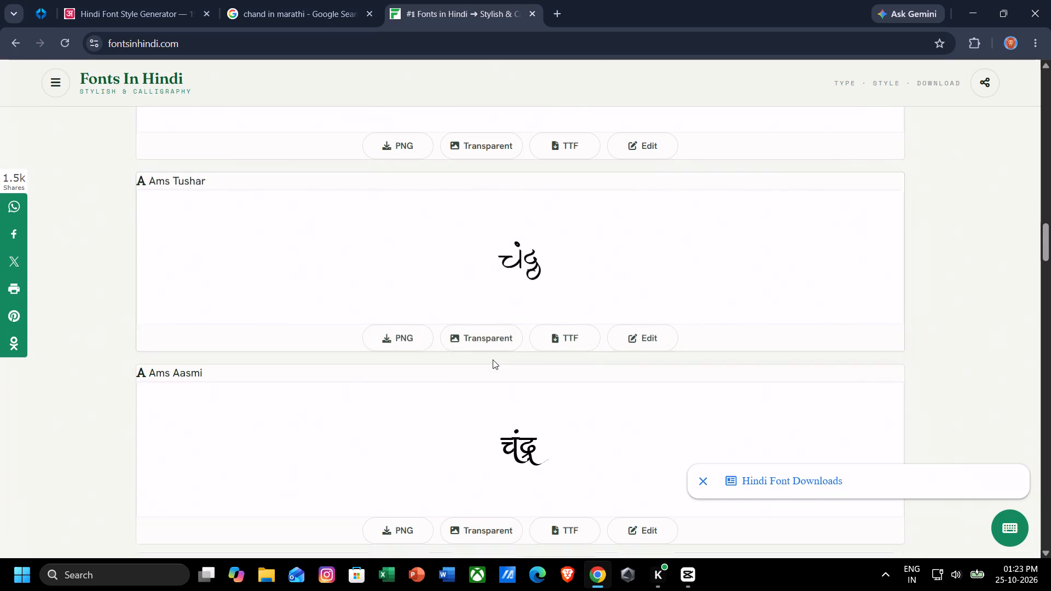
scroll(493, 360, down, 1)
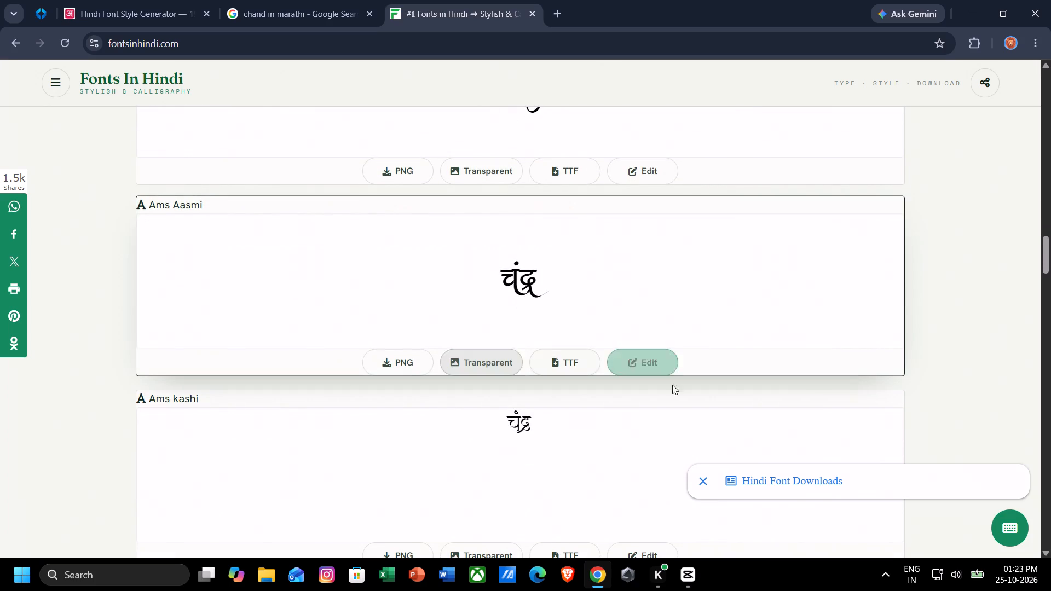
click(558, 364)
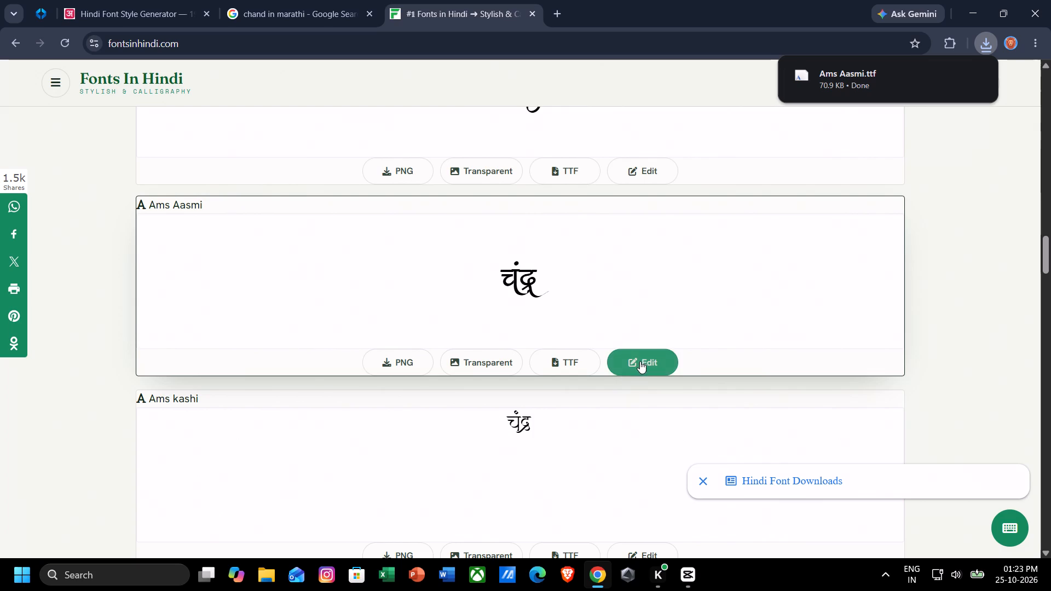
click(409, 368)
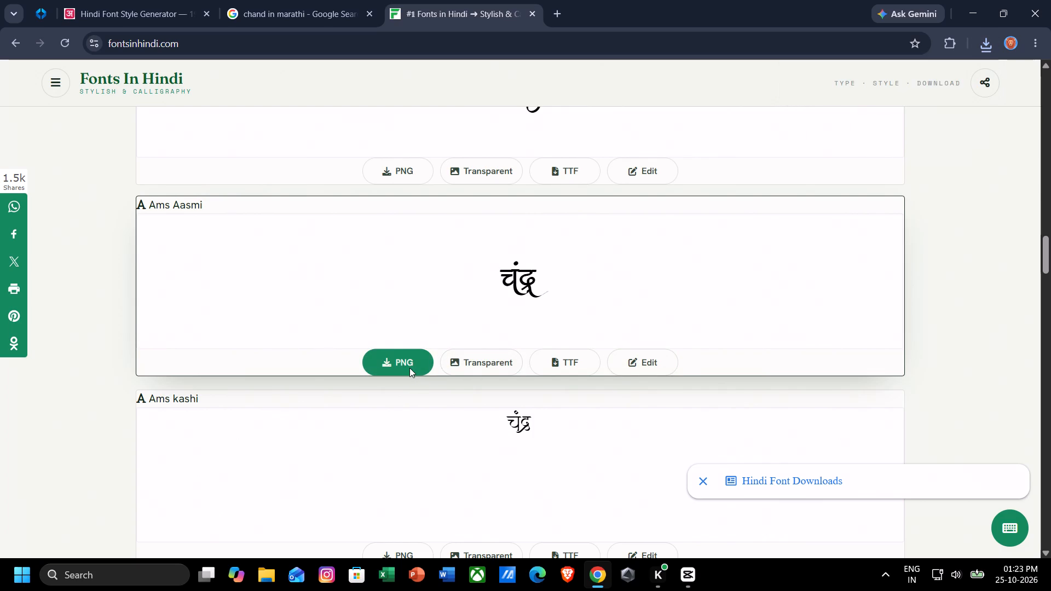
Look through the remaining चंद्र specimens on the first page, and return to the Hindi Font Style Generator.
scroll(546, 315, down, 3)
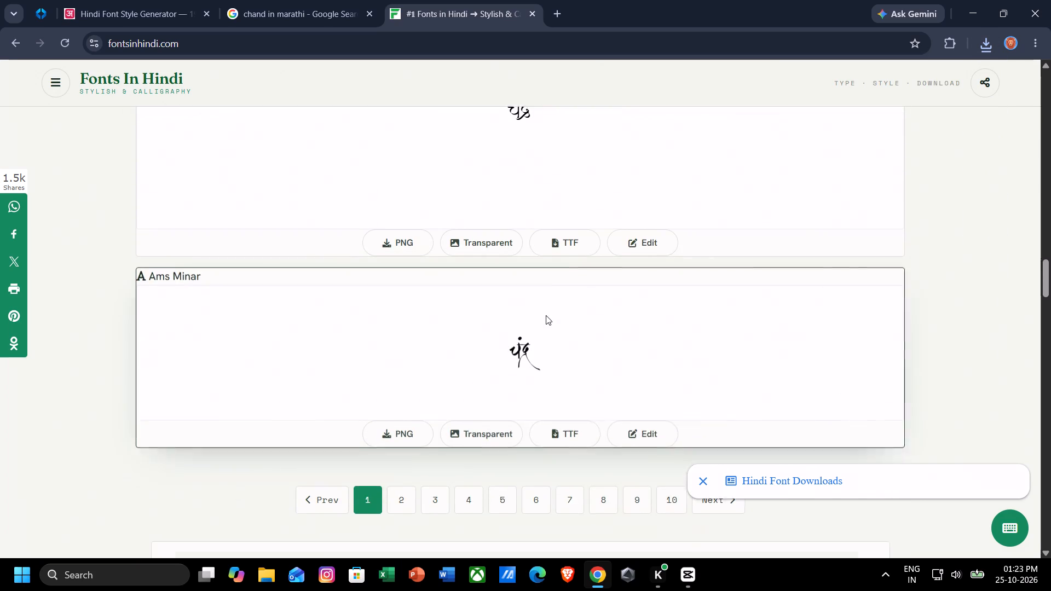
scroll(546, 315, down, 1)
scroll(522, 197, down, 3)
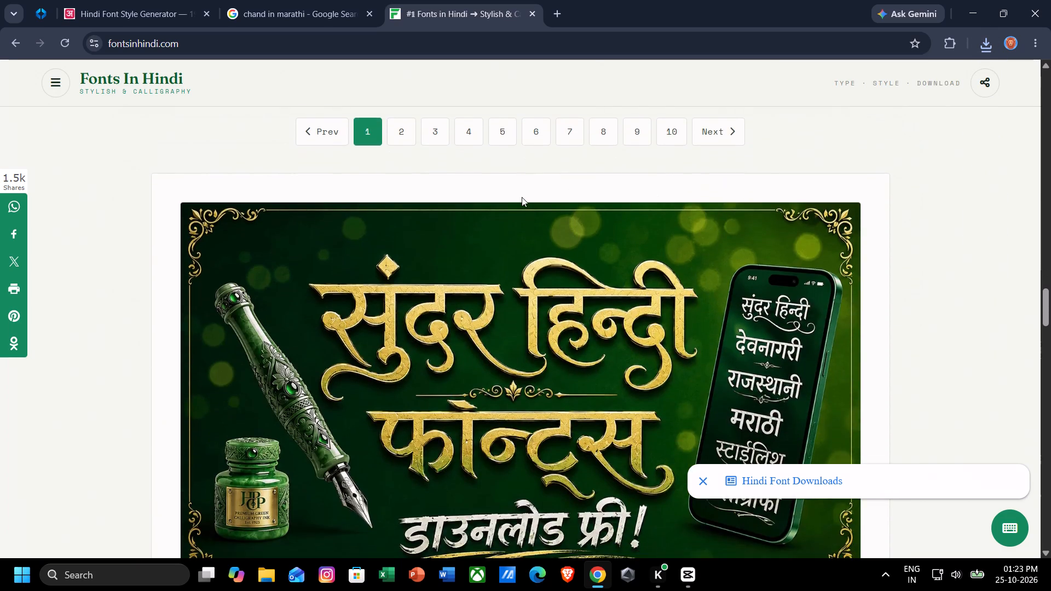
scroll(522, 197, down, 5)
scroll(476, 303, up, 3)
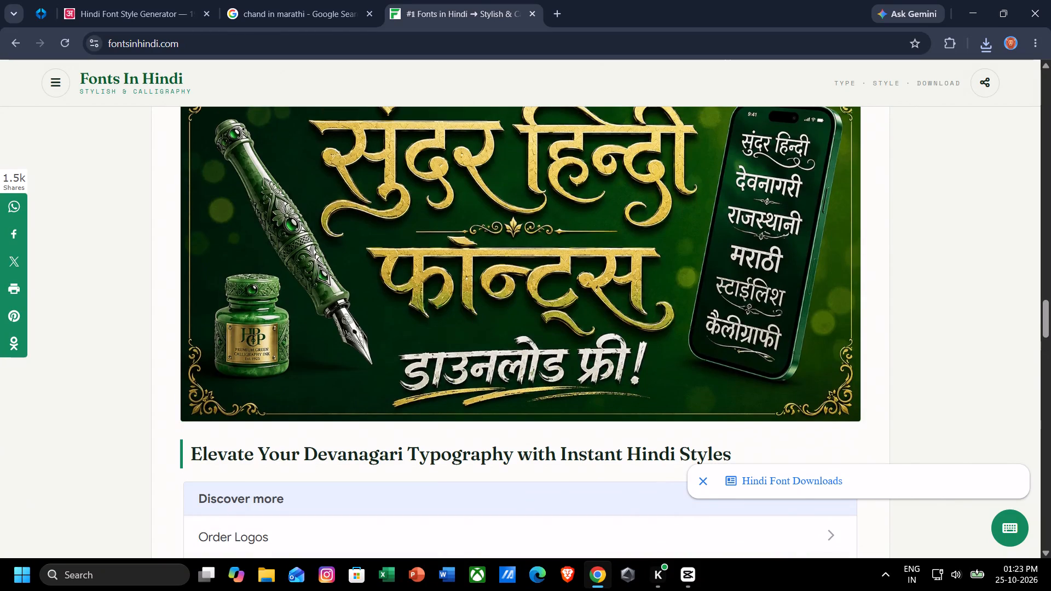
click(178, 0)
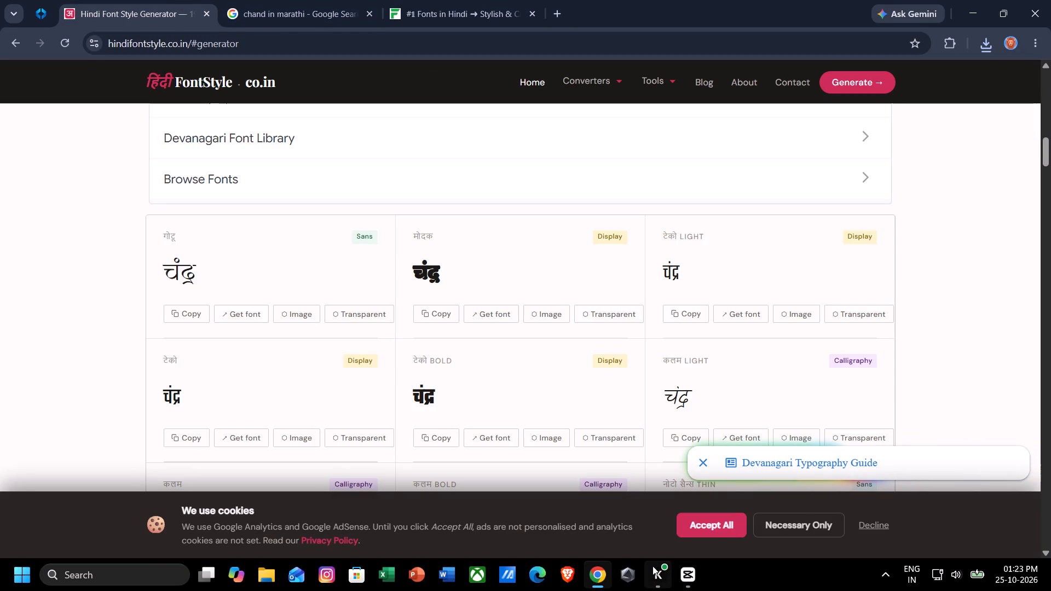
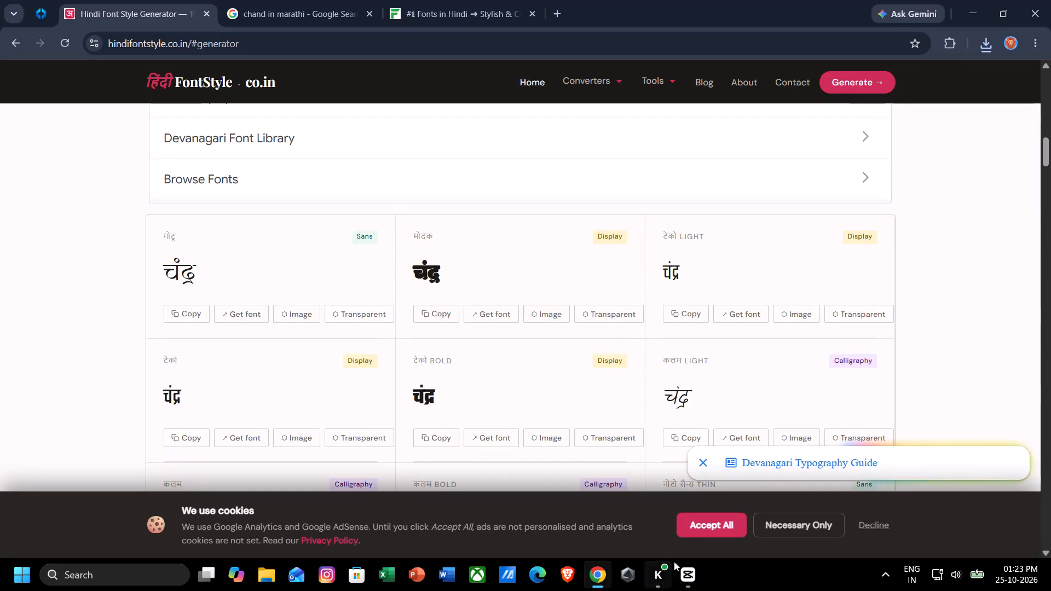
Switch to CapCut, select the चंद्र text, and look through its basic settings from font and size to blend, stroke, glow, shadow and curve.
click(689, 564)
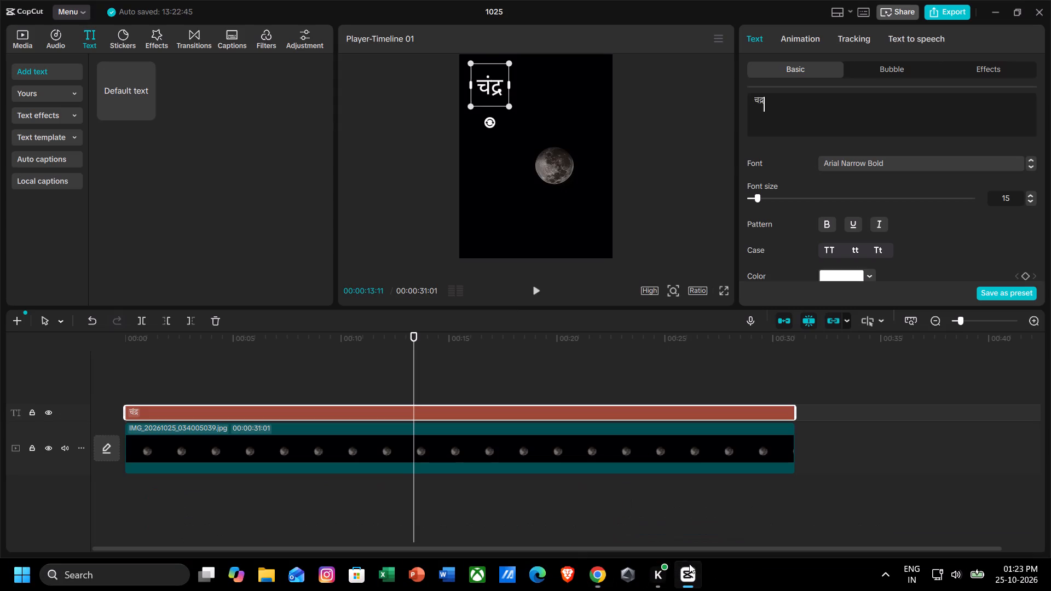
drag(792, 117, 785, 115)
drag(785, 115, 744, 107)
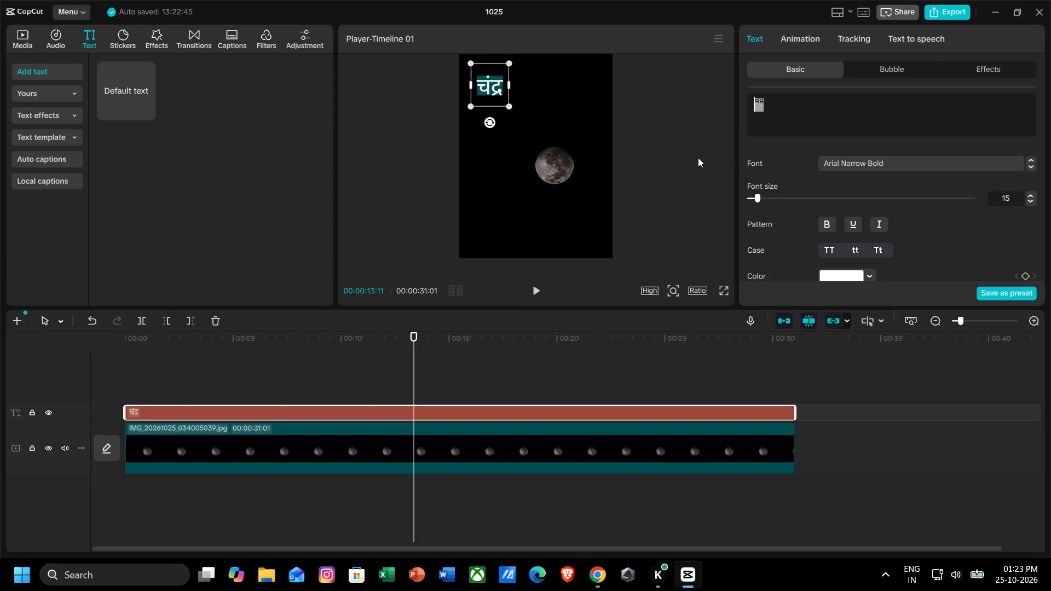
click(698, 158)
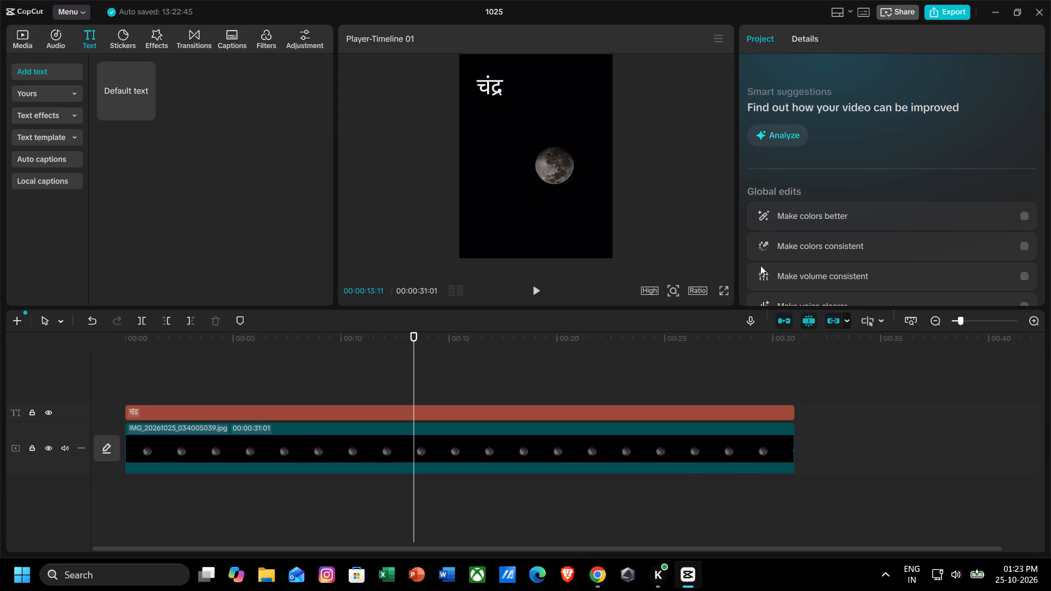
click(486, 86)
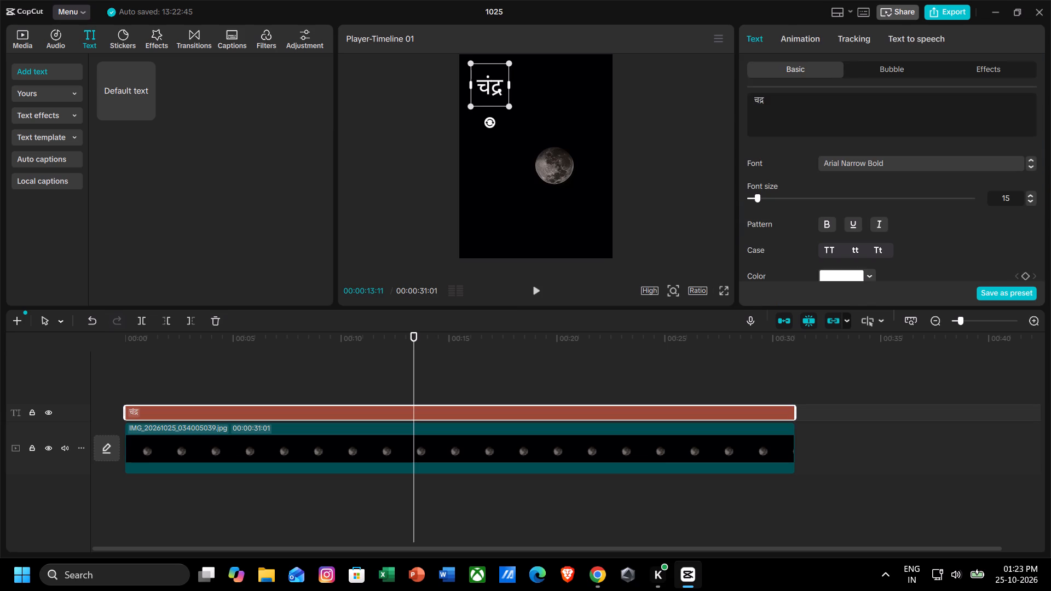
scroll(844, 134, down, 2)
scroll(909, 172, down, 14)
scroll(909, 172, down, 10)
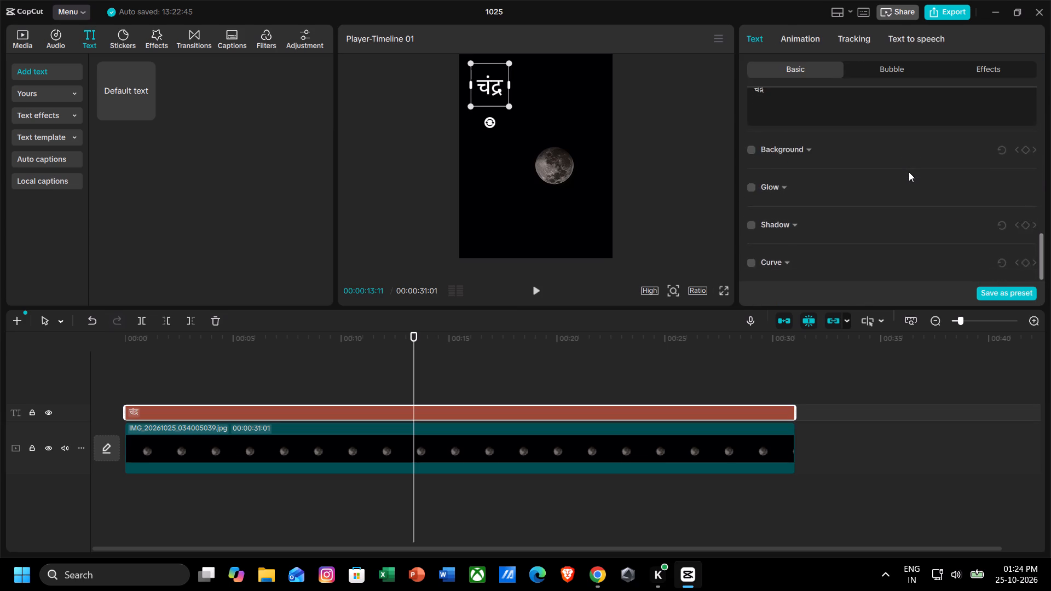
scroll(909, 172, down, 20)
scroll(909, 172, down, 20)
scroll(909, 172, down, 9)
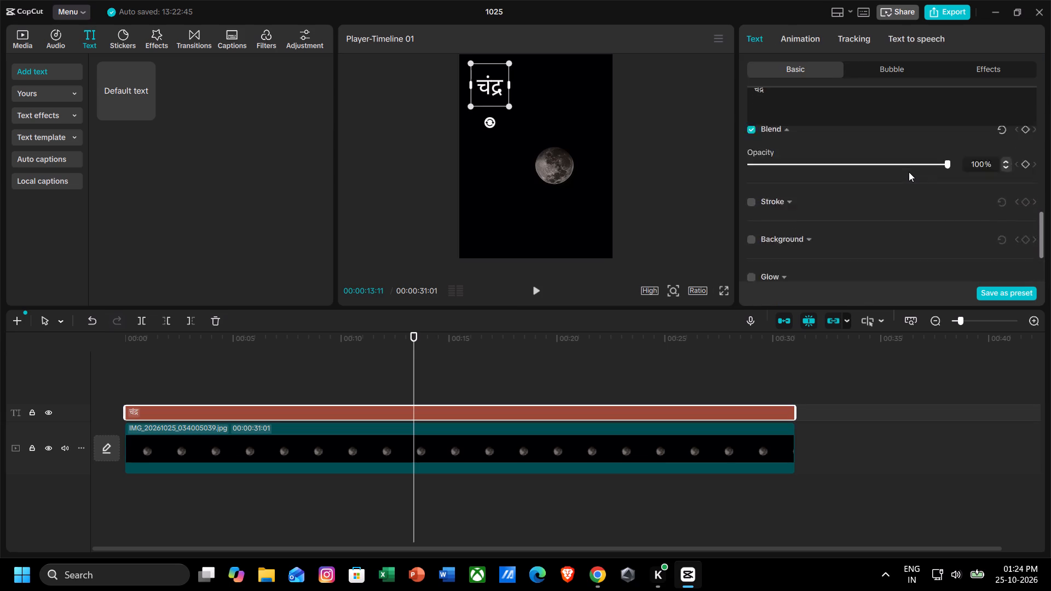
scroll(909, 172, down, 6)
scroll(909, 172, up, 20)
scroll(909, 172, up, 8)
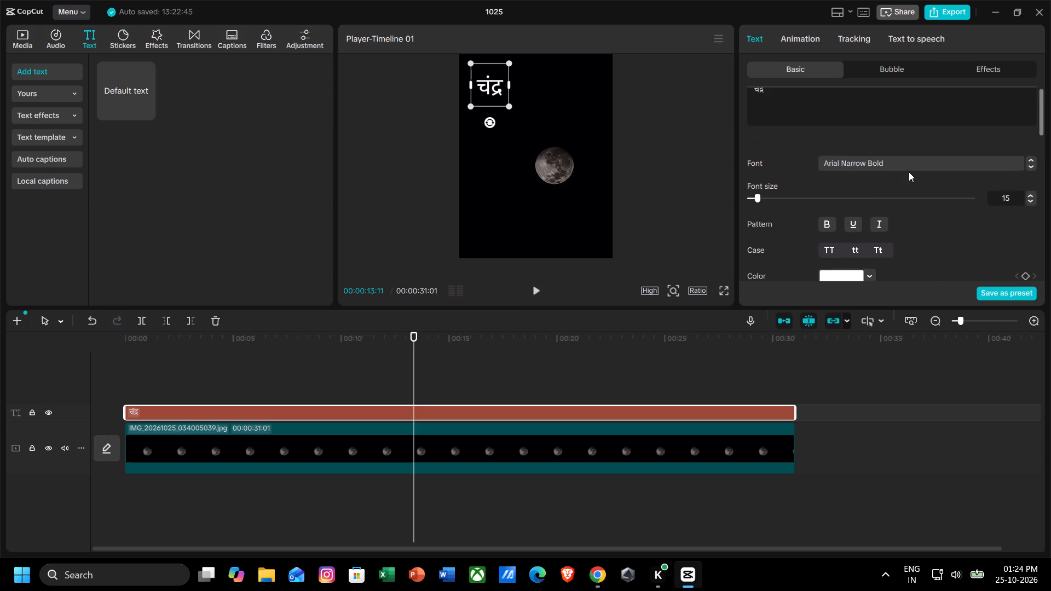
scroll(909, 172, up, 3)
scroll(866, 224, up, 8)
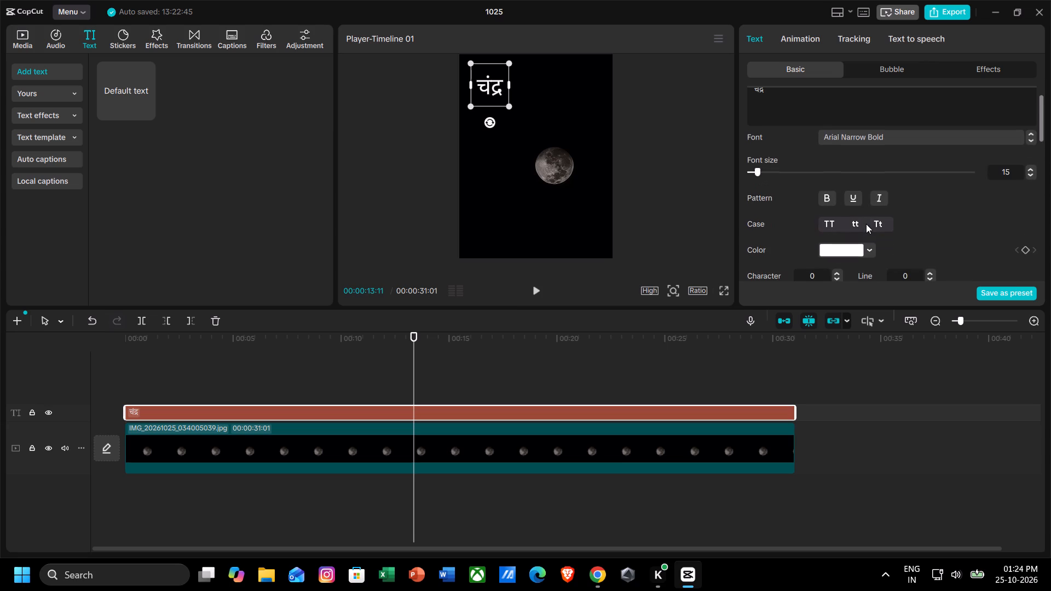
scroll(910, 108, up, 2)
scroll(841, 150, up, 4)
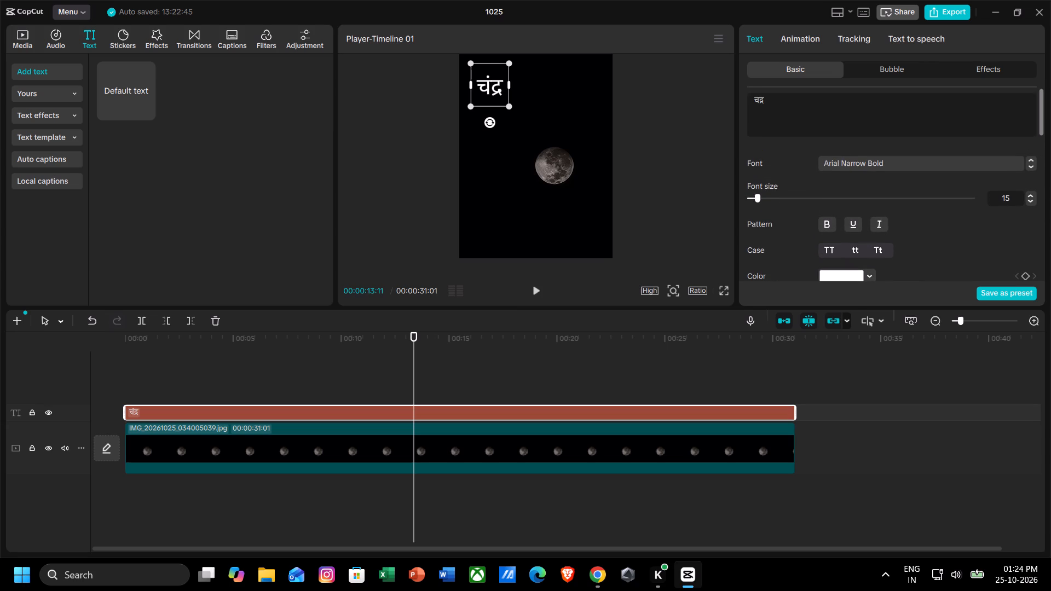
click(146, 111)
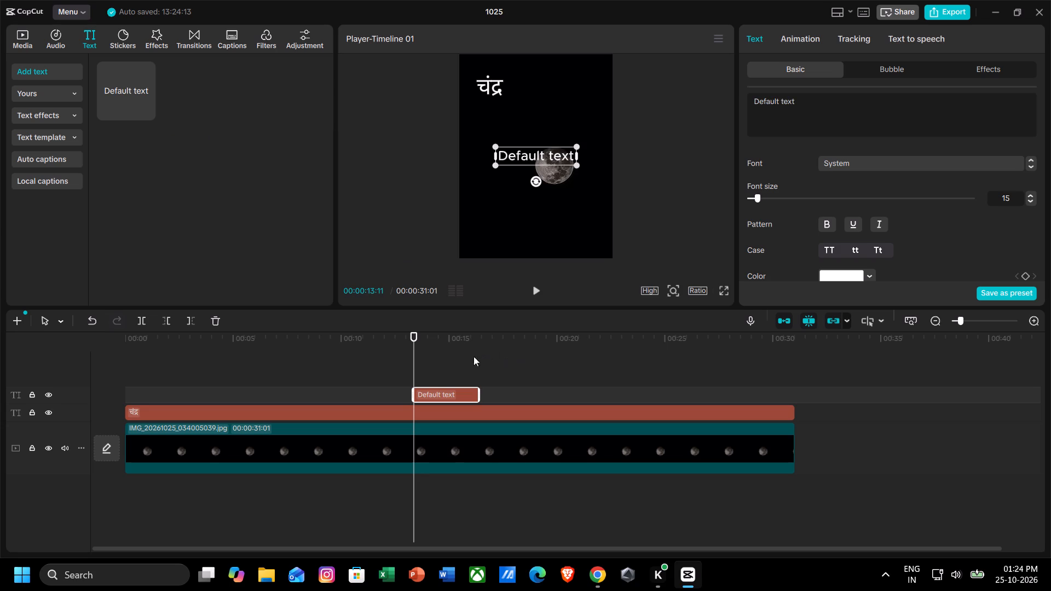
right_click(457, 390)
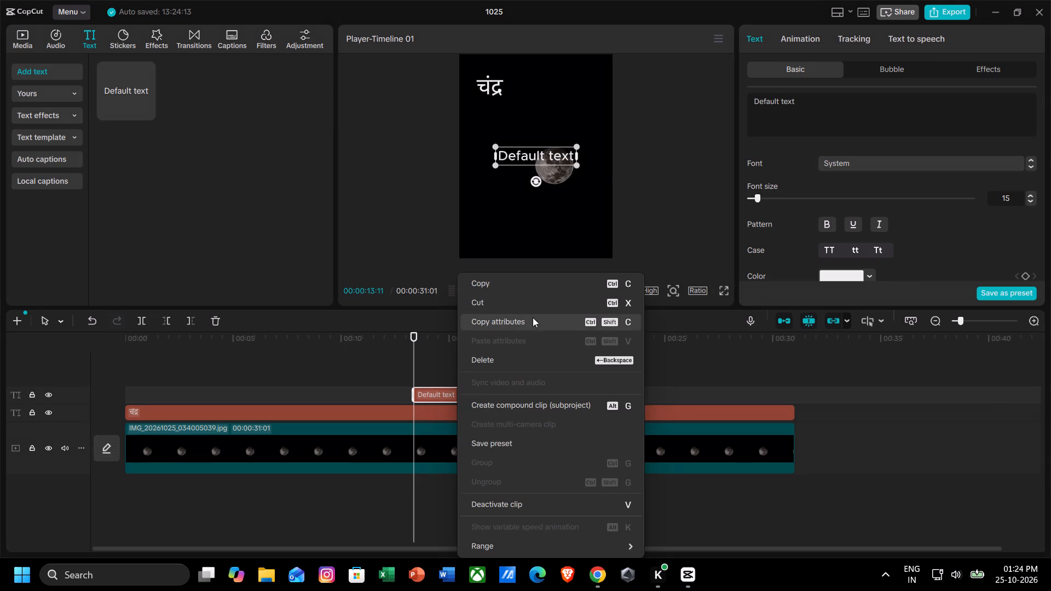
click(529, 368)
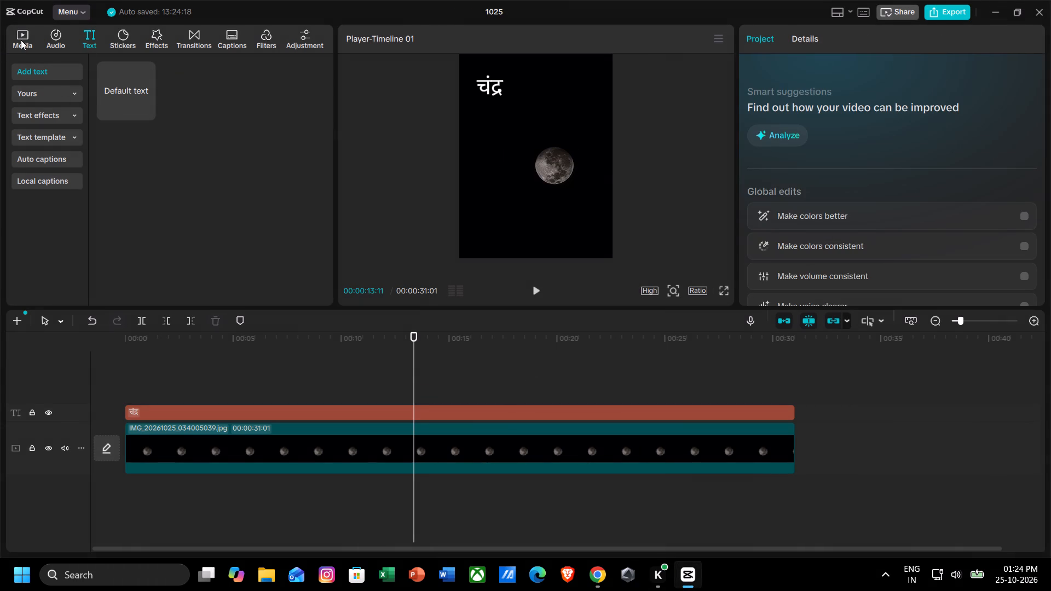
Import the downloaded image Ams Aasmi_bg.png into the project's media.
click(21, 40)
click(136, 63)
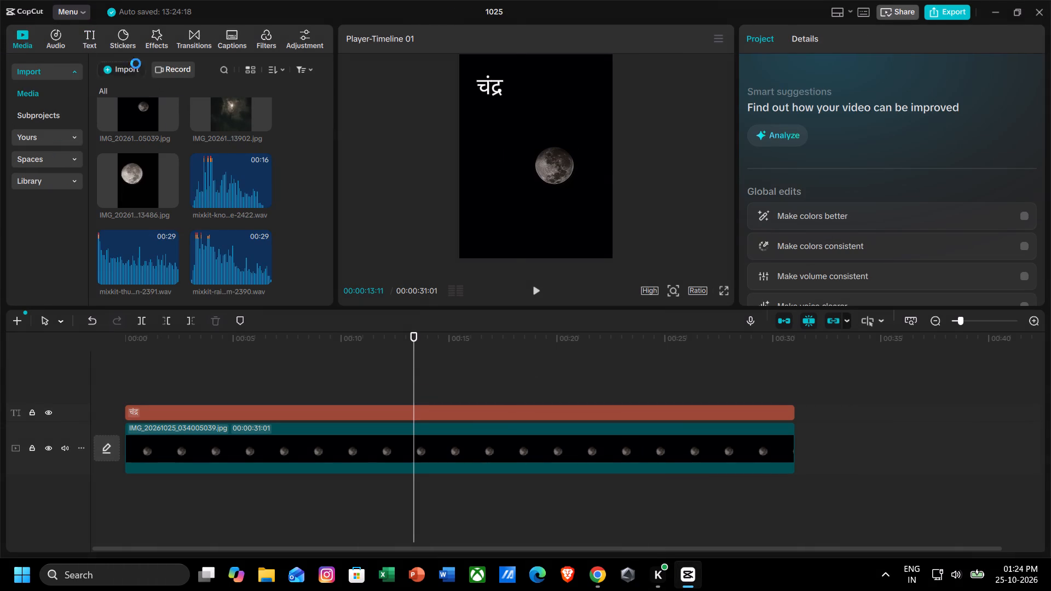
double_click(153, 129)
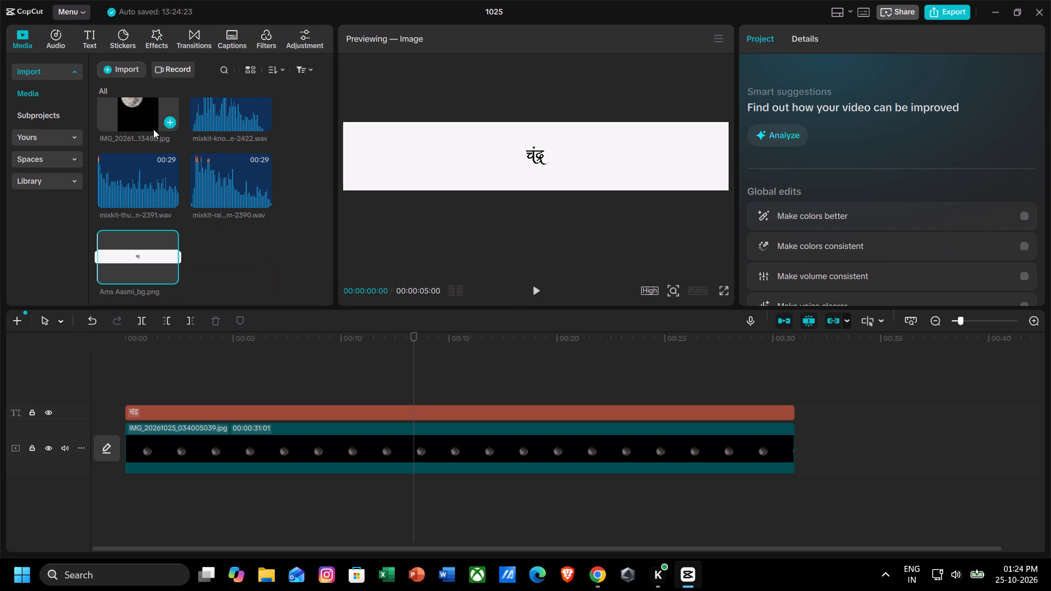
Examine the चंद्र lettering and its white background in the preview of Ams Aasmi_bg.png at different magnifications.
click(587, 158)
ctrl+scroll(551, 163, up, 4)
ctrl+scroll(551, 163, down, 3)
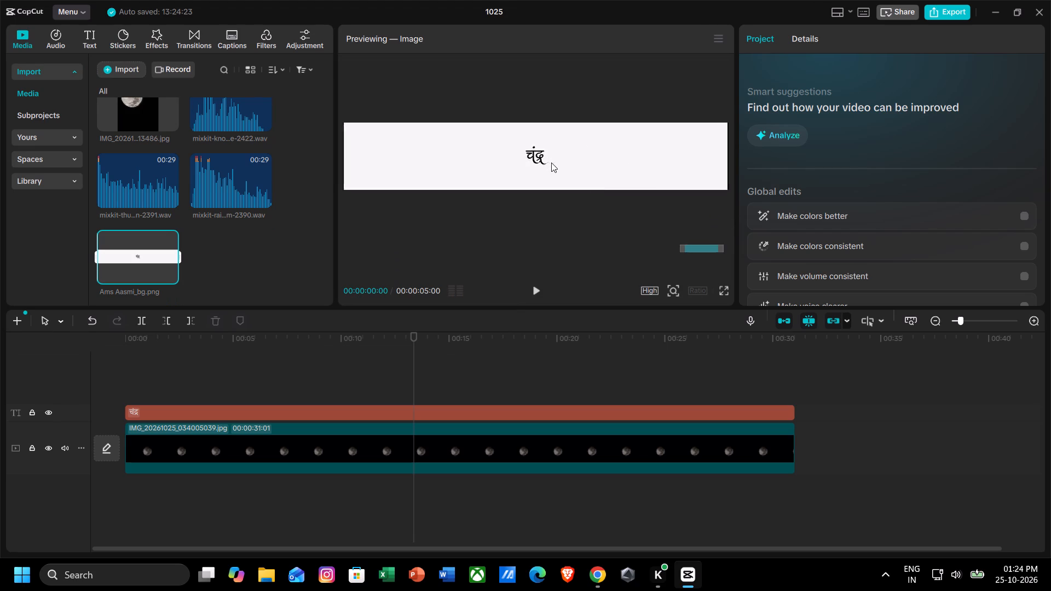
ctrl+scroll(551, 163, down, 1)
ctrl+scroll(551, 163, up, 3)
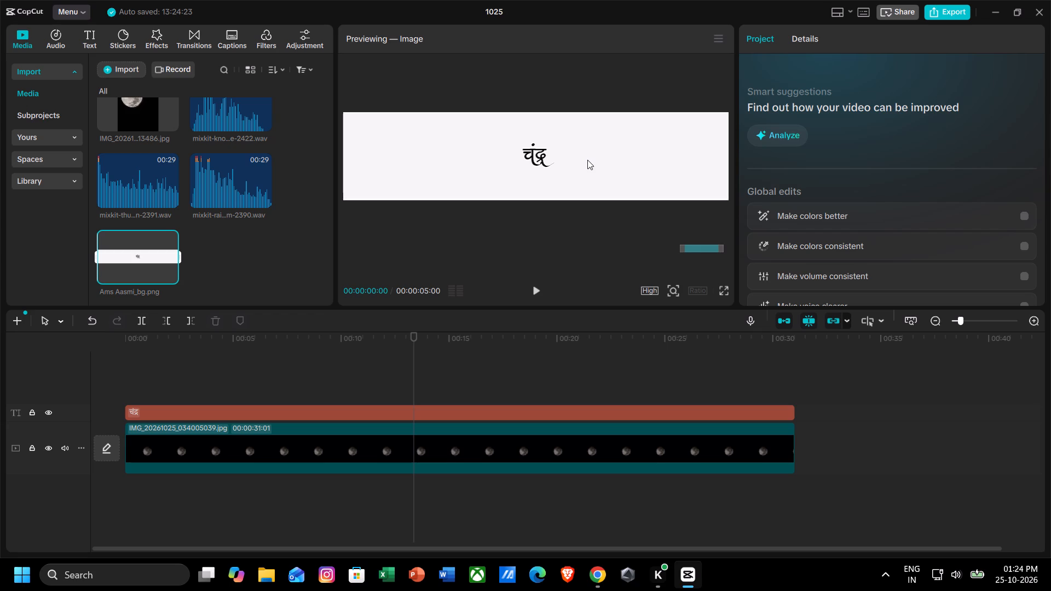
ctrl+scroll(535, 164, up, 6)
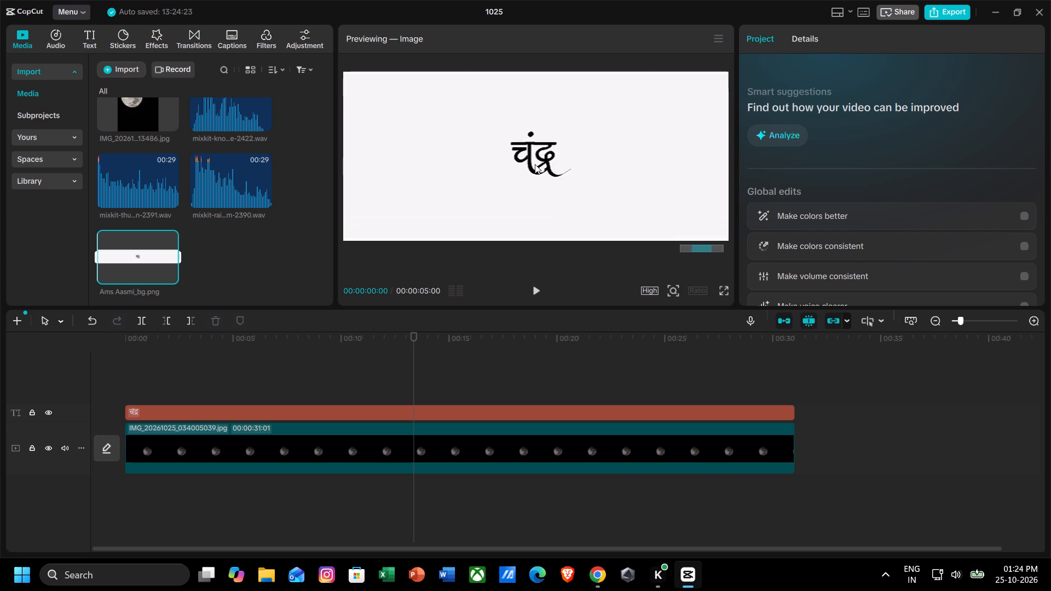
ctrl+scroll(535, 164, down, 5)
click(535, 164)
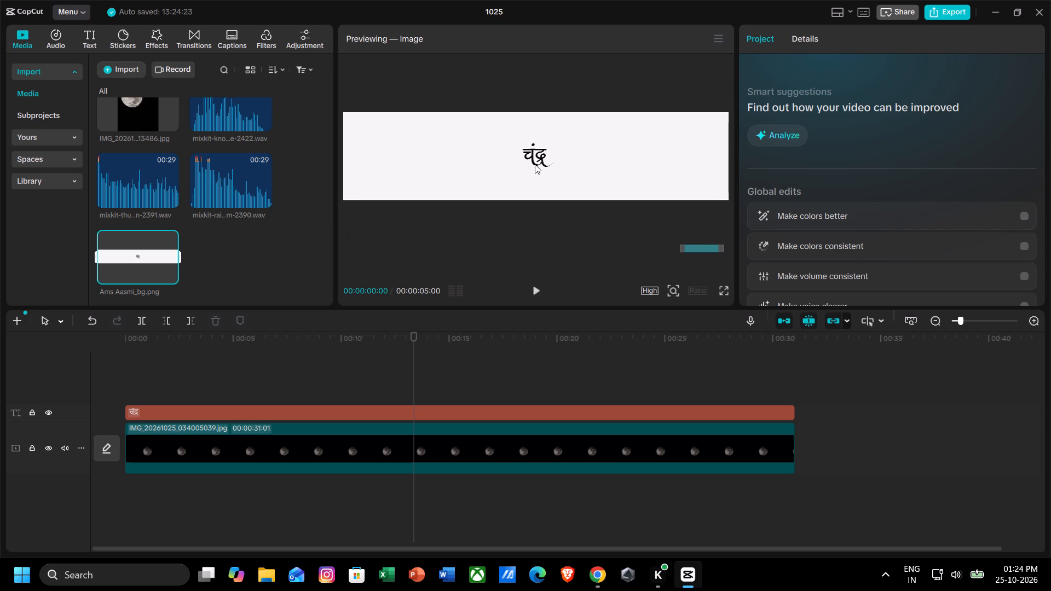
click(516, 168)
click(501, 412)
Place Ams Aasmi_bg.png on its own track above the text clip, spanning the full 00:00:31:01 from the timeline's start.
click(166, 272)
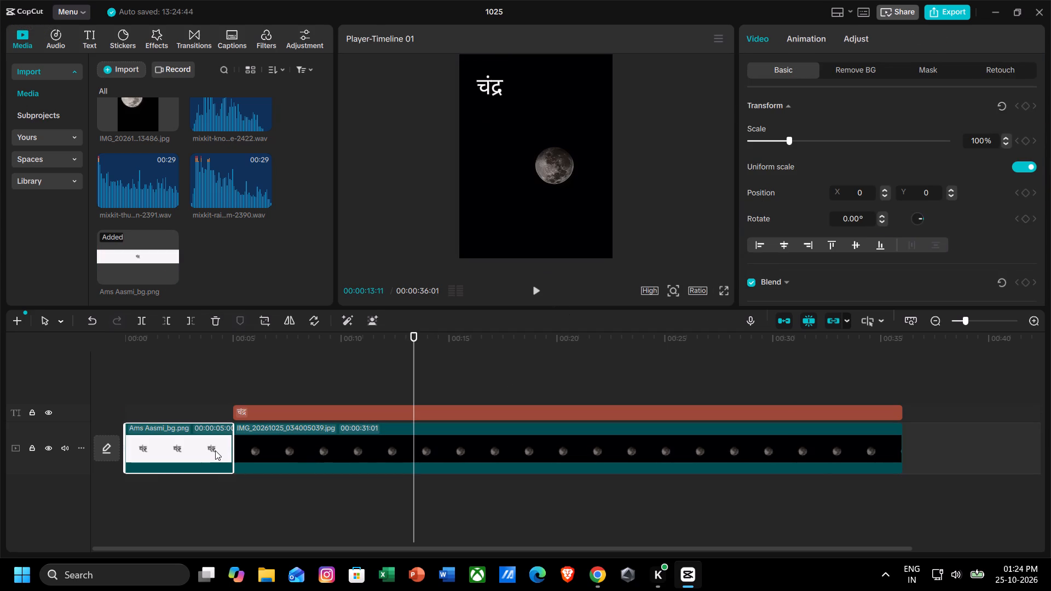
drag(215, 450, 347, 385)
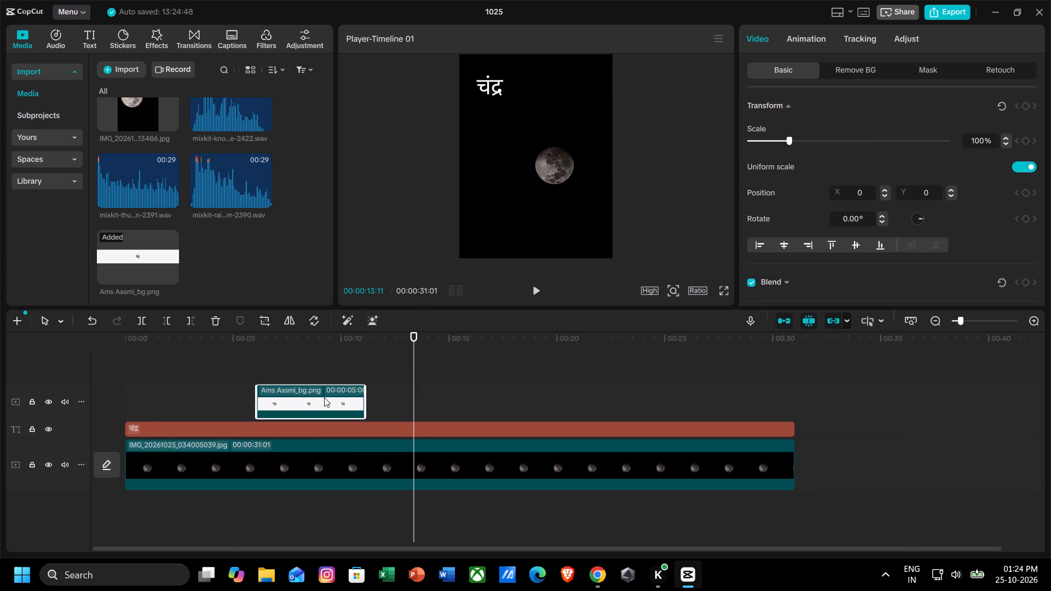
drag(255, 399, 122, 398)
drag(366, 411, 792, 419)
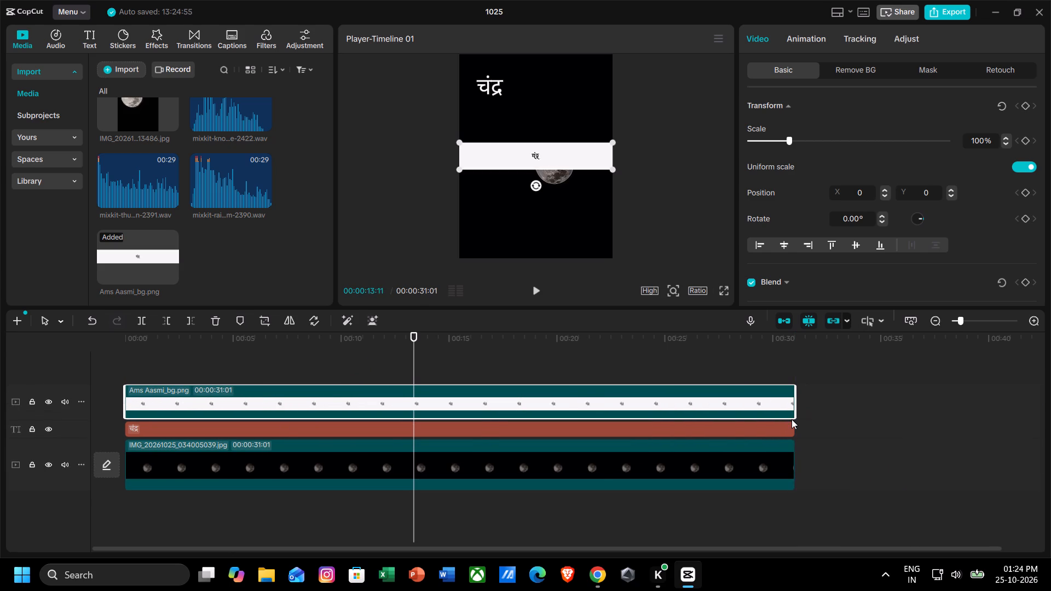
Delete the चंद्र text clip set in Arial Narrow Bold from the timeline.
click(293, 433)
right_click(293, 433)
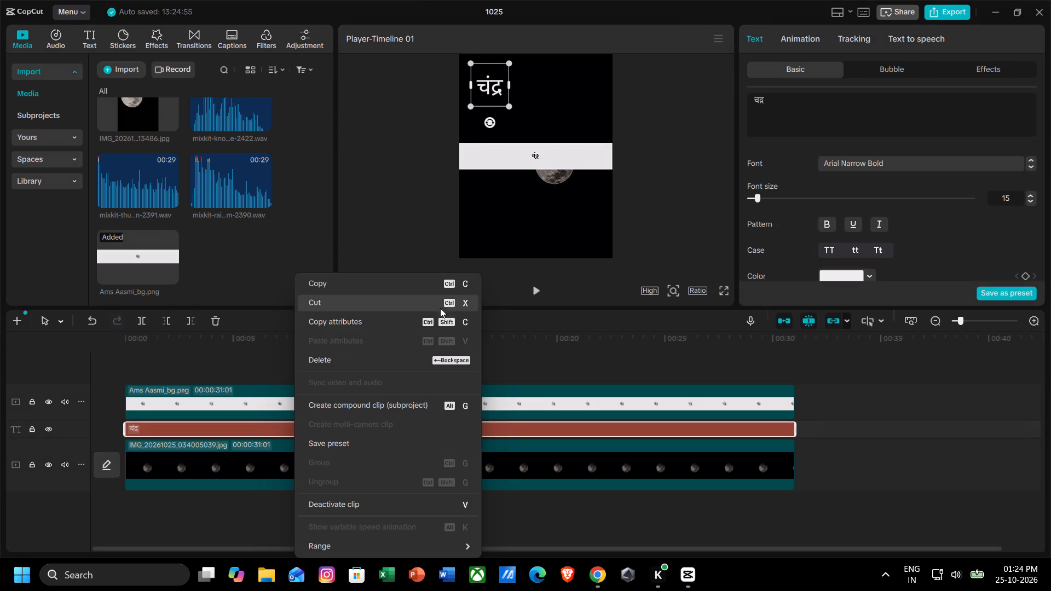
click(392, 361)
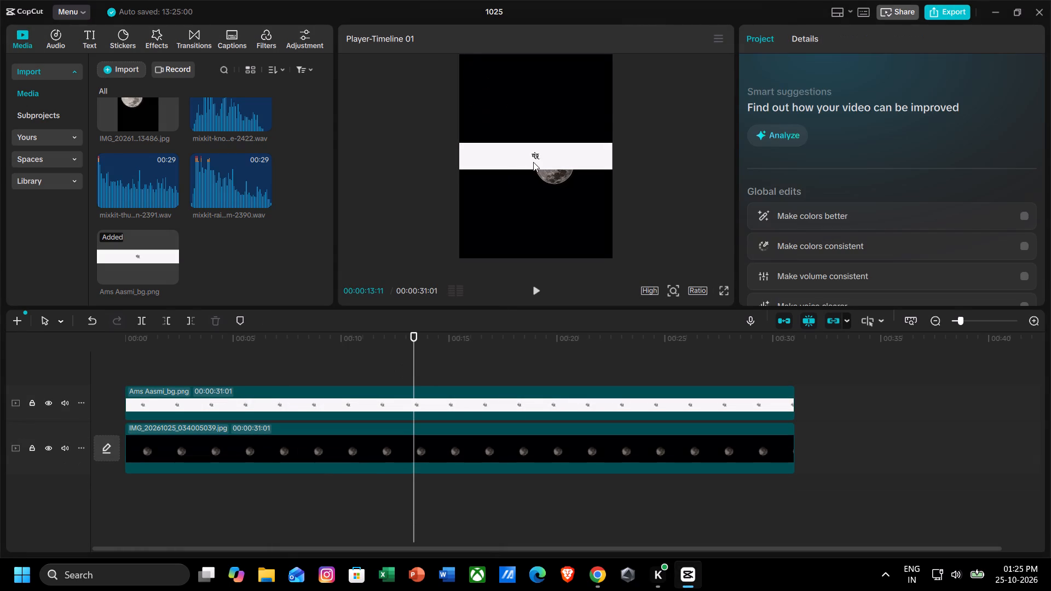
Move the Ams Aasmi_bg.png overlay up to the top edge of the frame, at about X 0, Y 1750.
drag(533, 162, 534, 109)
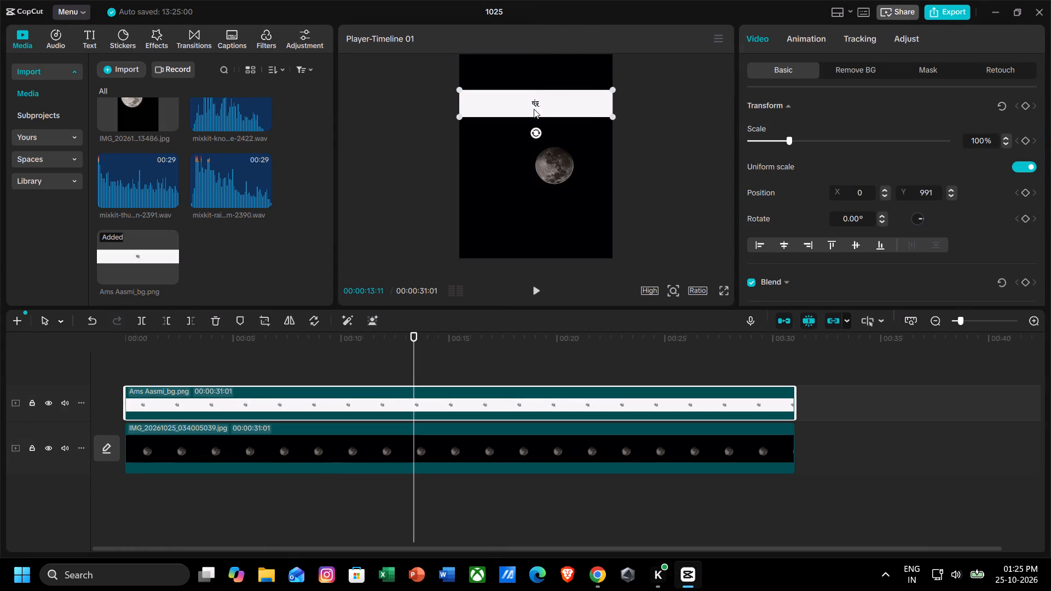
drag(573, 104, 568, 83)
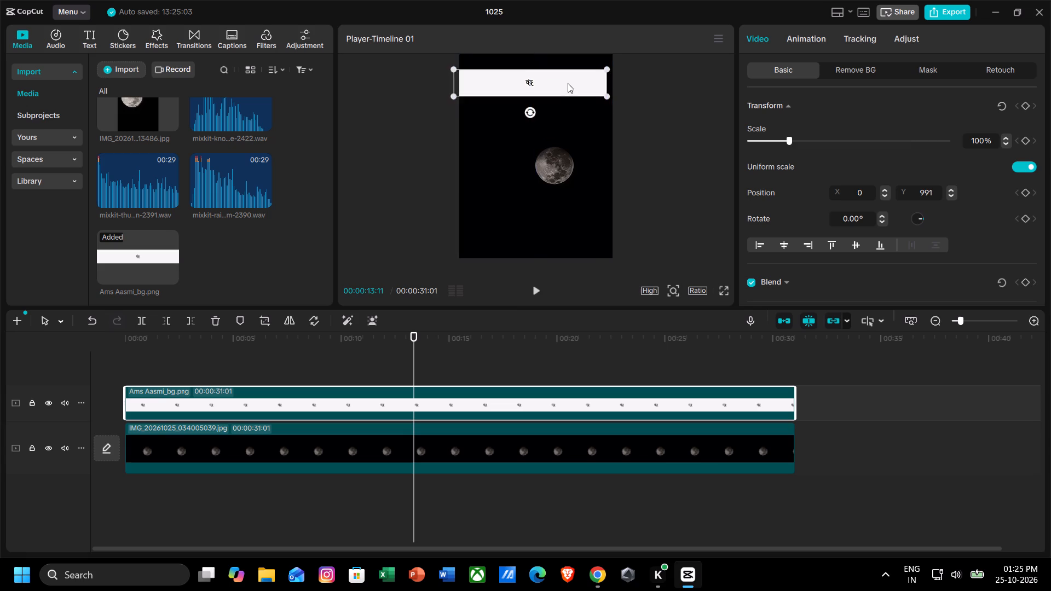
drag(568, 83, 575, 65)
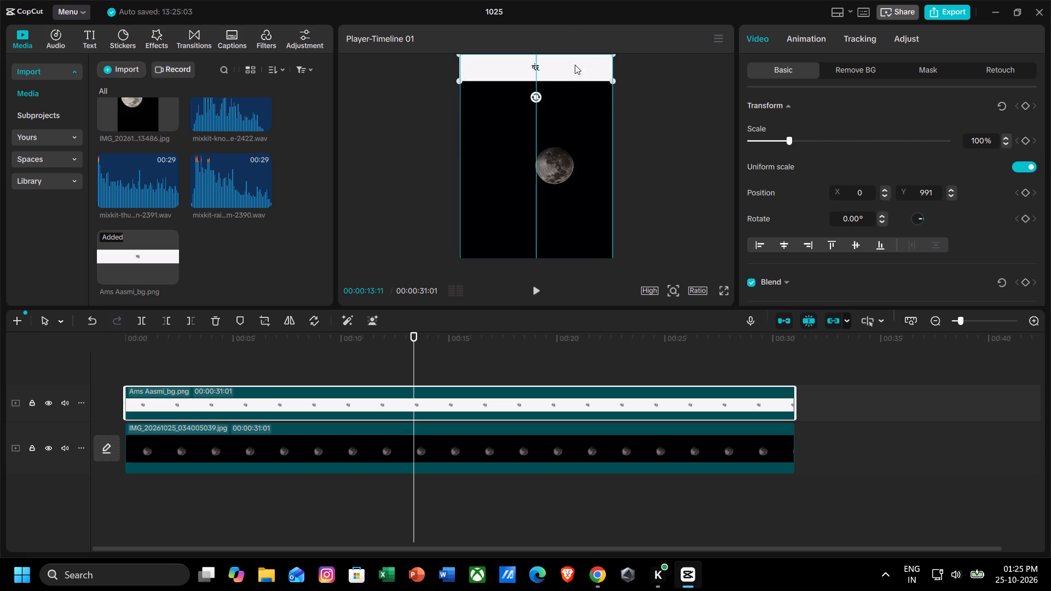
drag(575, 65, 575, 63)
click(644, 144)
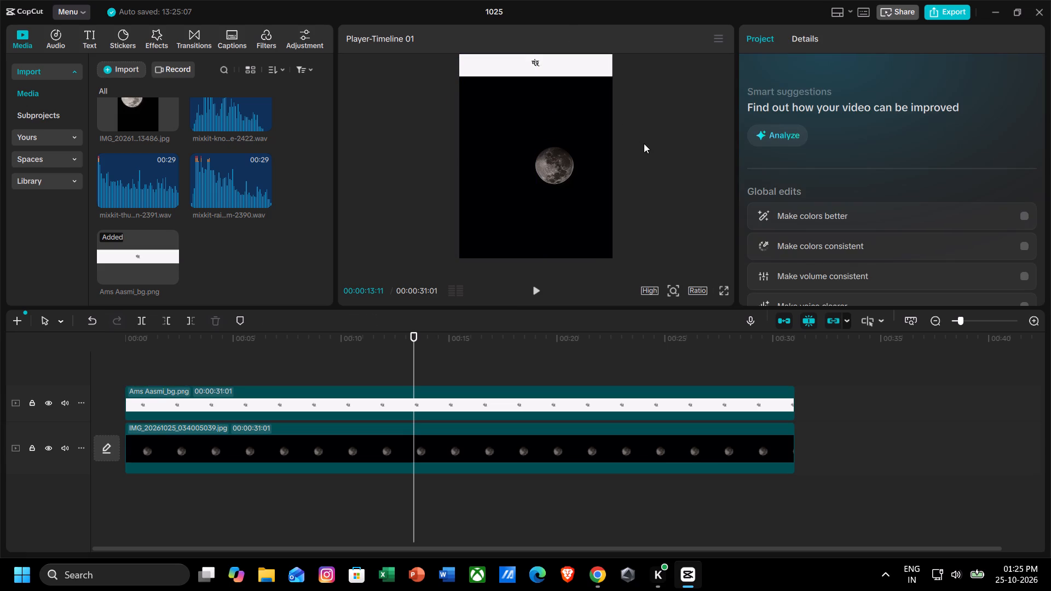
Move the lettering overlay down across the moon, horizontally centred at about X 0, Y -219.
drag(552, 63, 552, 66)
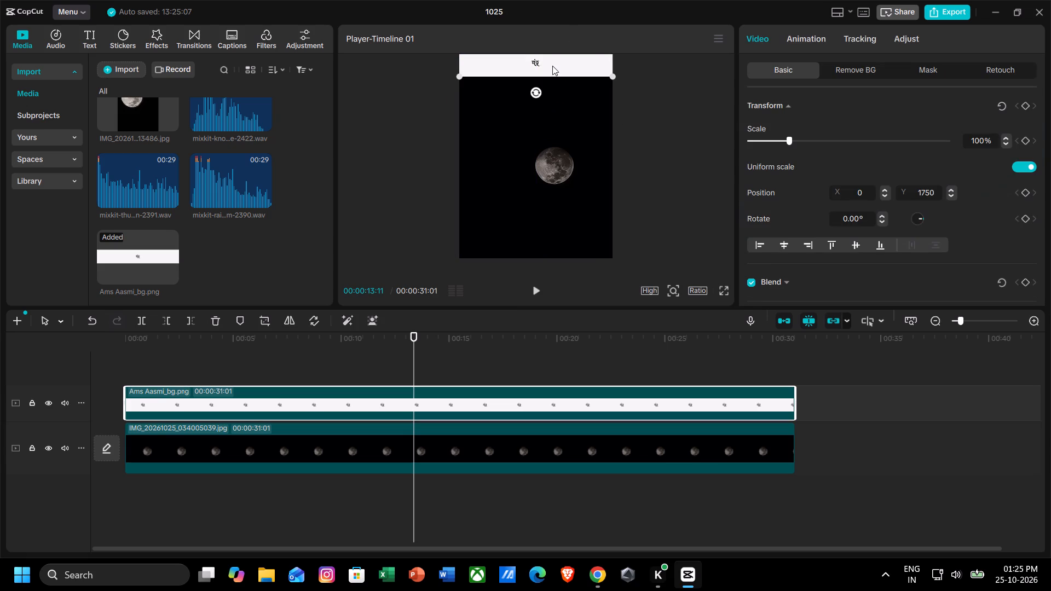
drag(552, 66, 552, 128)
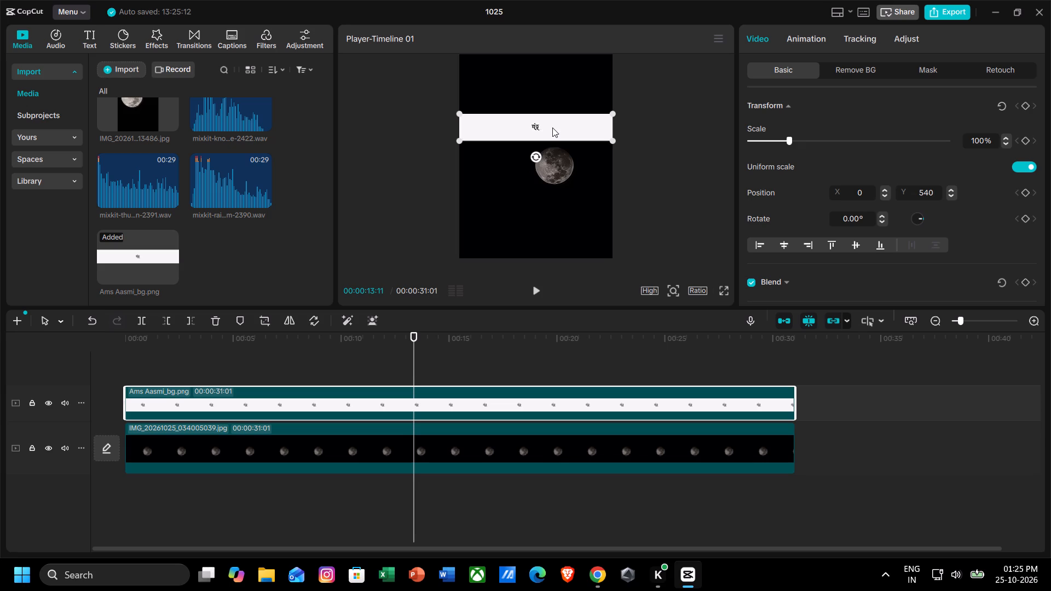
click(552, 128)
drag(552, 128, 552, 158)
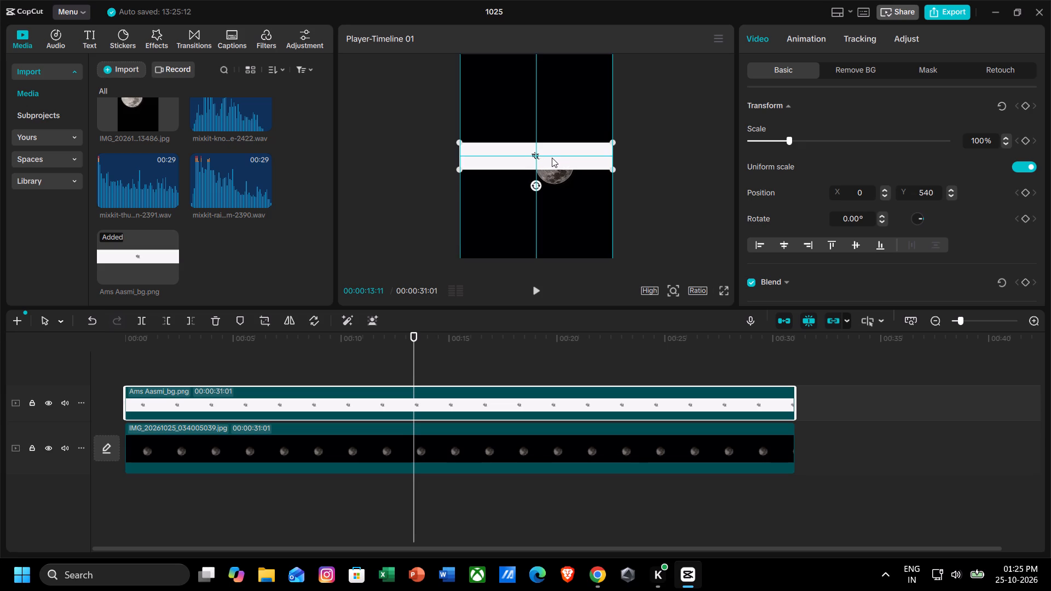
drag(552, 158, 548, 172)
click(548, 172)
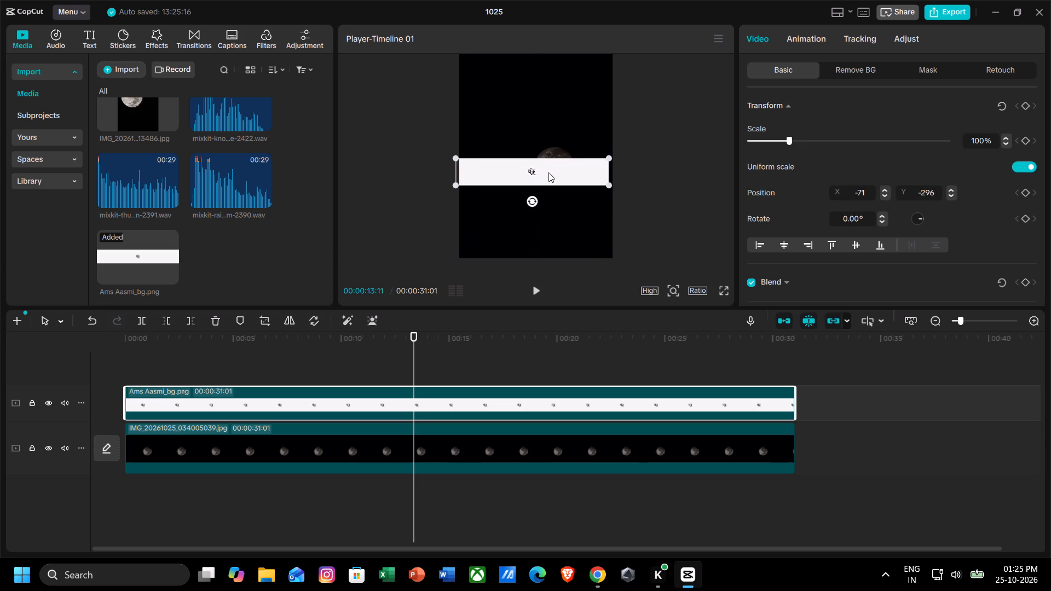
drag(548, 172, 548, 170)
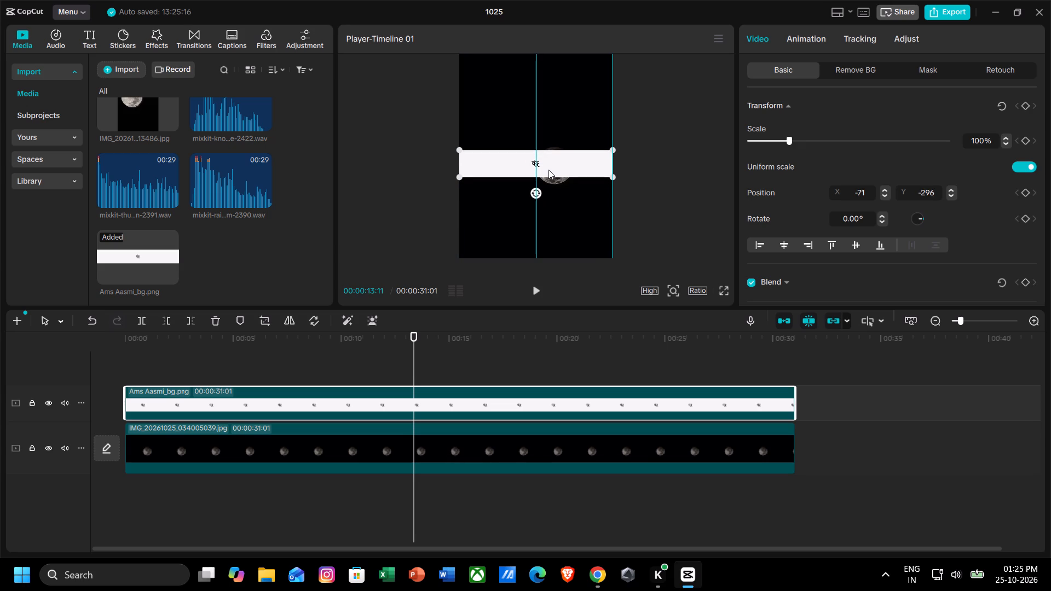
drag(548, 170, 548, 167)
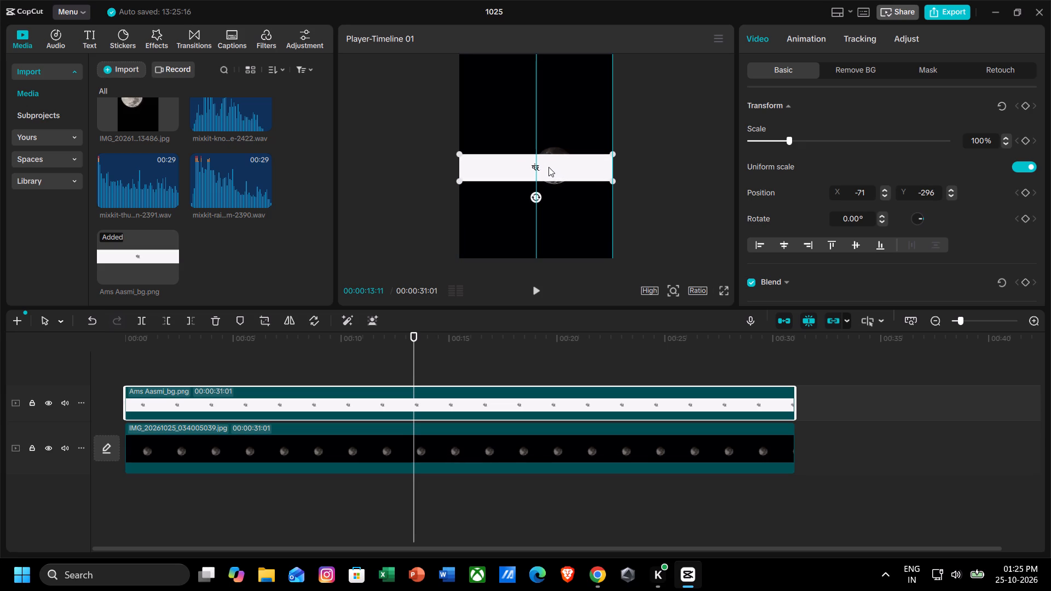
drag(548, 167, 548, 166)
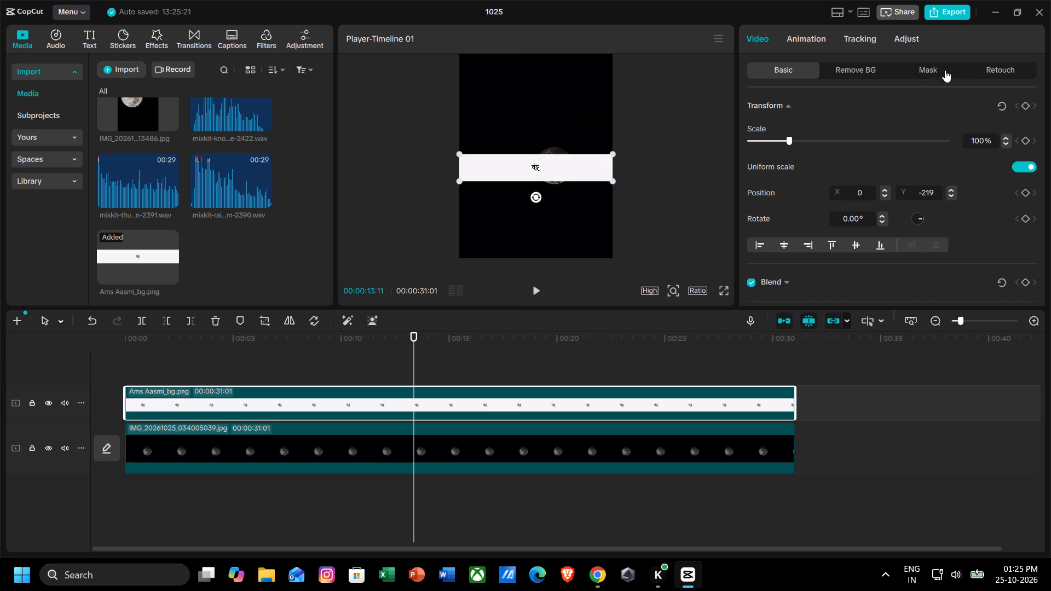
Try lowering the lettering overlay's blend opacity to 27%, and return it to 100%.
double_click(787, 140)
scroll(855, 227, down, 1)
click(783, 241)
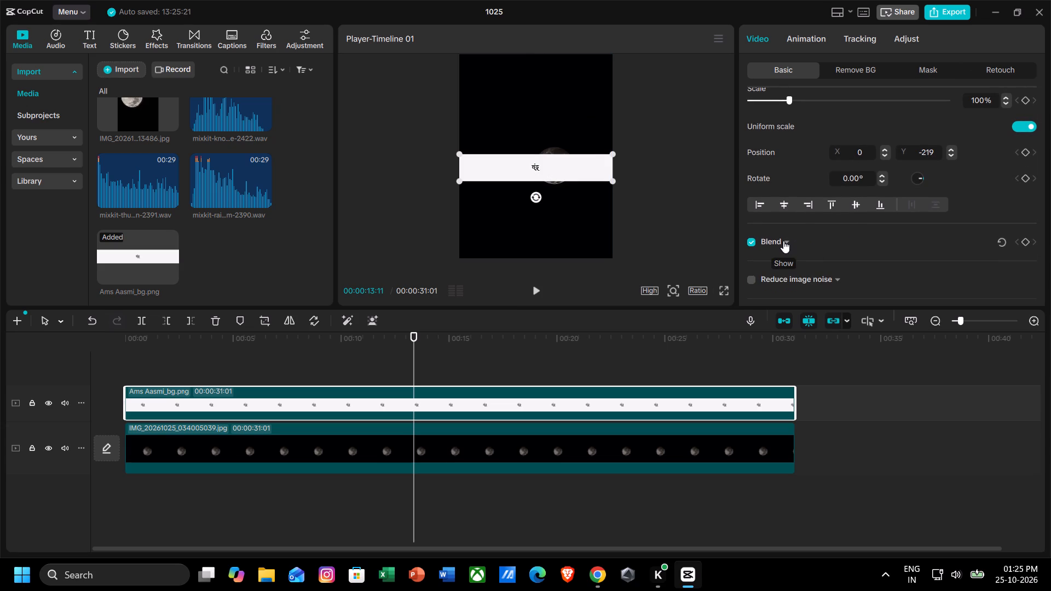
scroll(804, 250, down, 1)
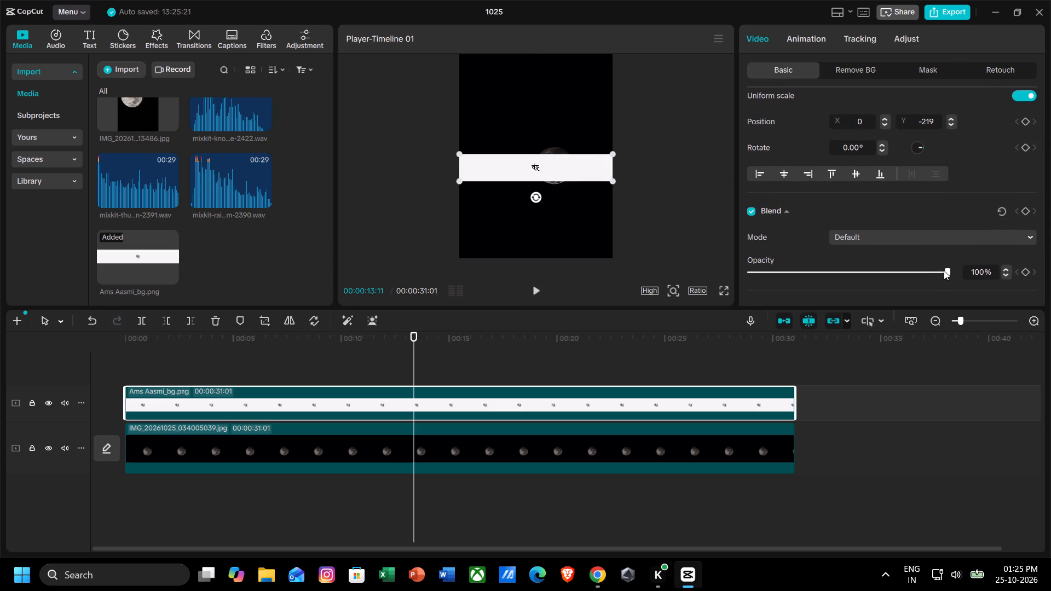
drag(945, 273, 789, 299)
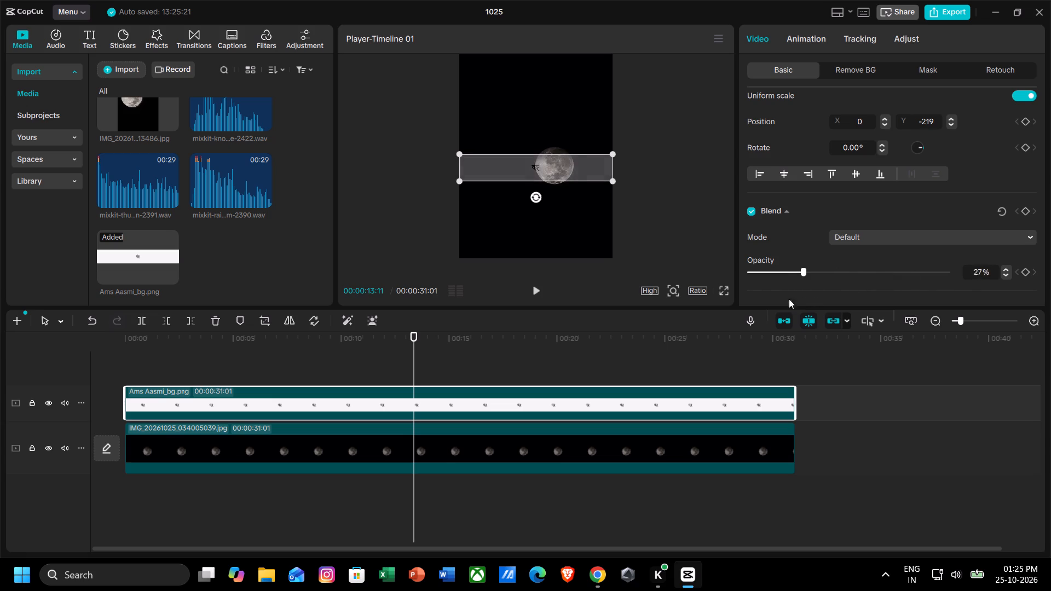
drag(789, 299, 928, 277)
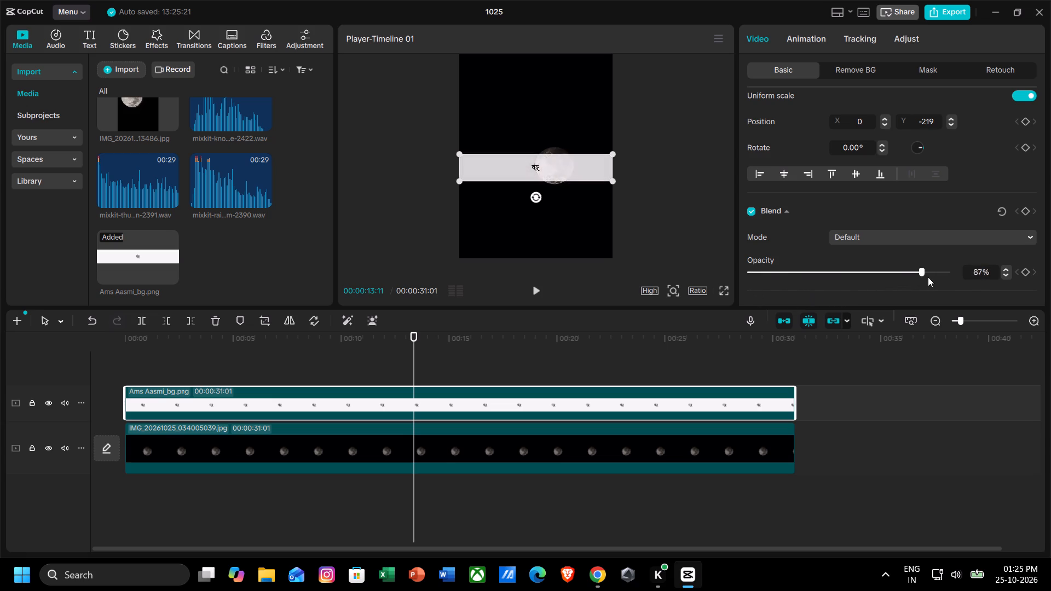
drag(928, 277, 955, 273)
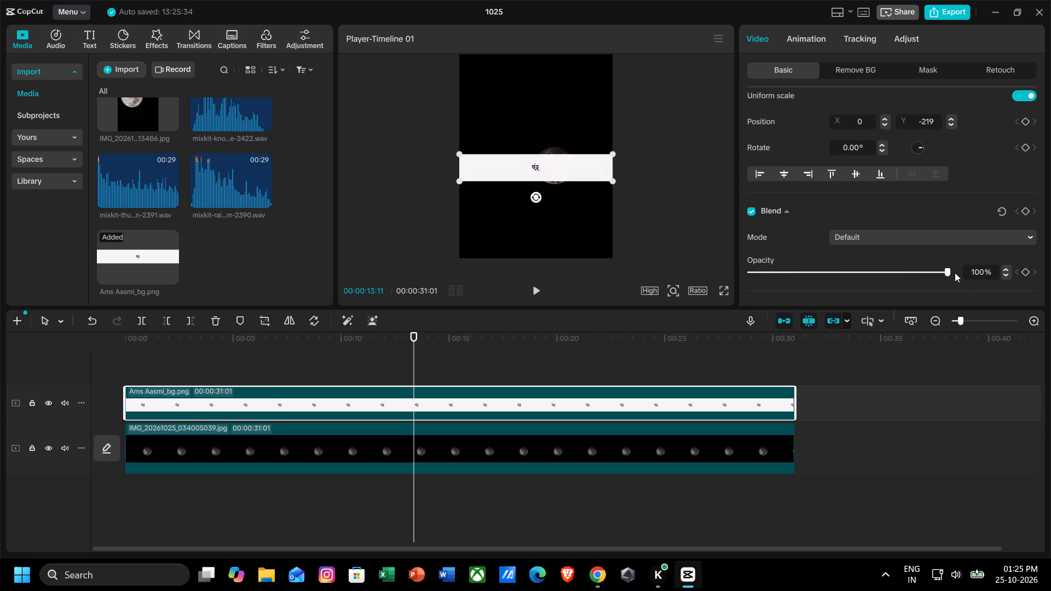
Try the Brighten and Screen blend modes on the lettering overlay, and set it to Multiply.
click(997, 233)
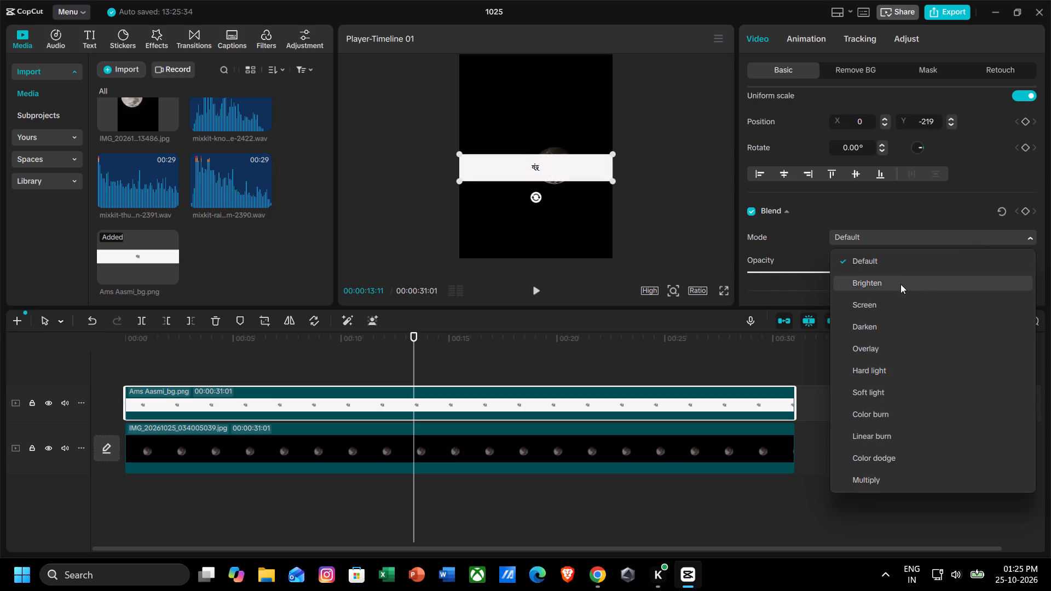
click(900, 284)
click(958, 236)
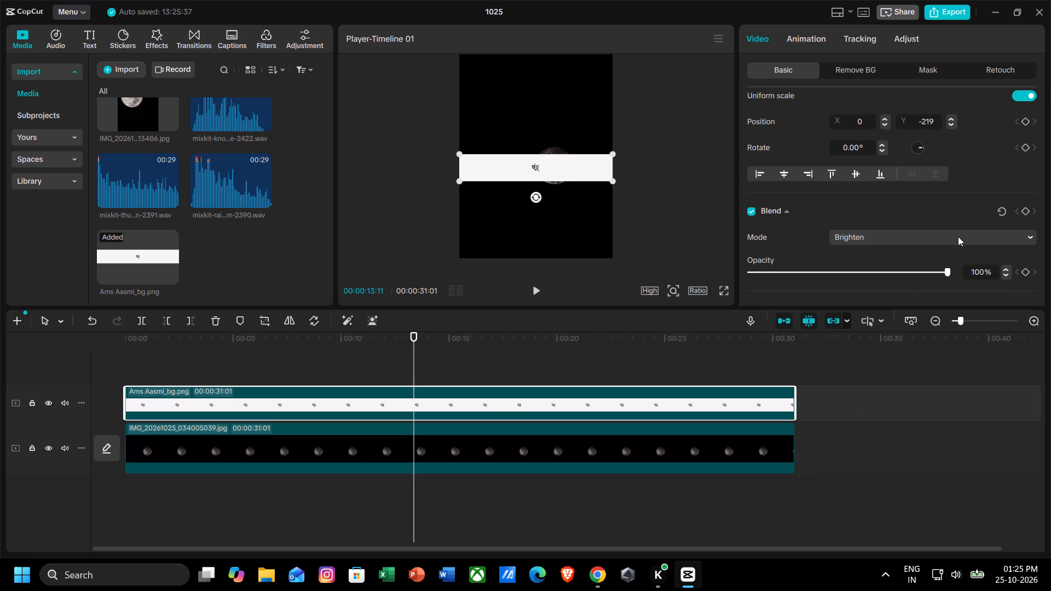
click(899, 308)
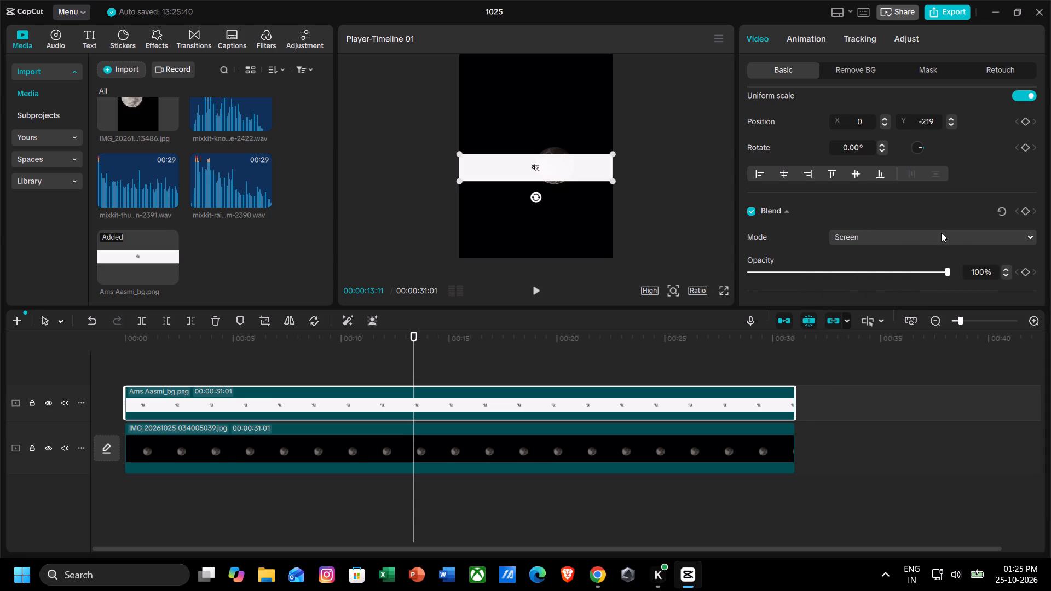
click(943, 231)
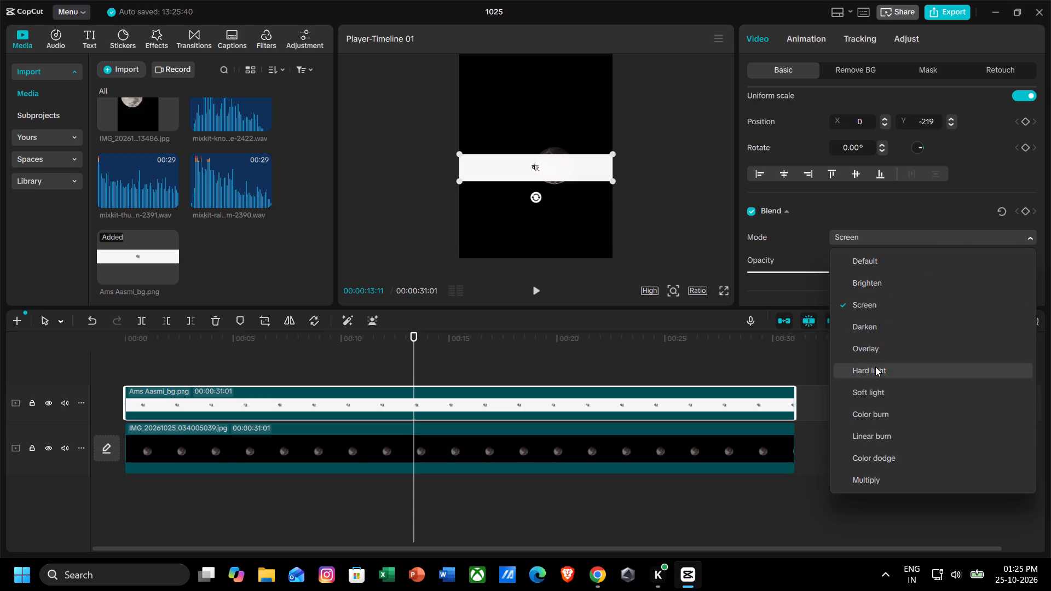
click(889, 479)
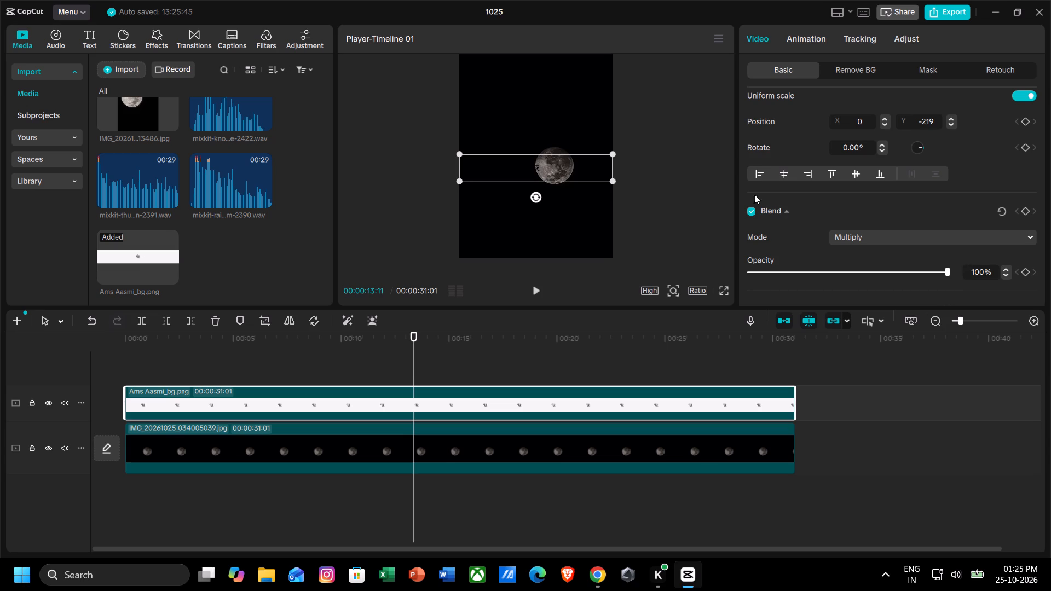
Shift the lettering overlay toward the moon and enlarge it uniformly to about 289%.
drag(573, 165, 591, 165)
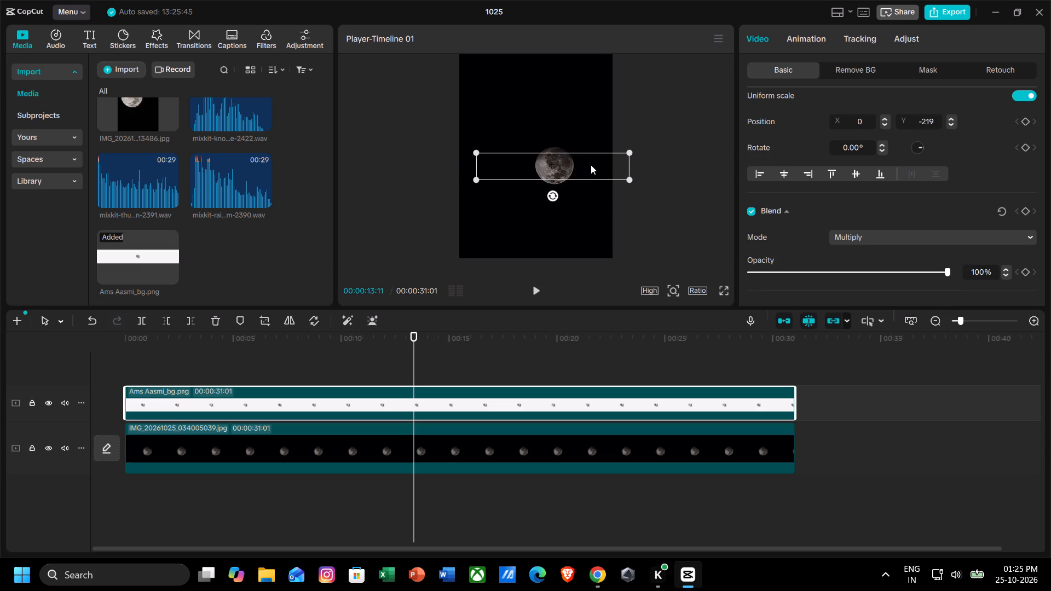
drag(591, 165, 591, 166)
drag(588, 171, 578, 173)
drag(620, 183, 801, 250)
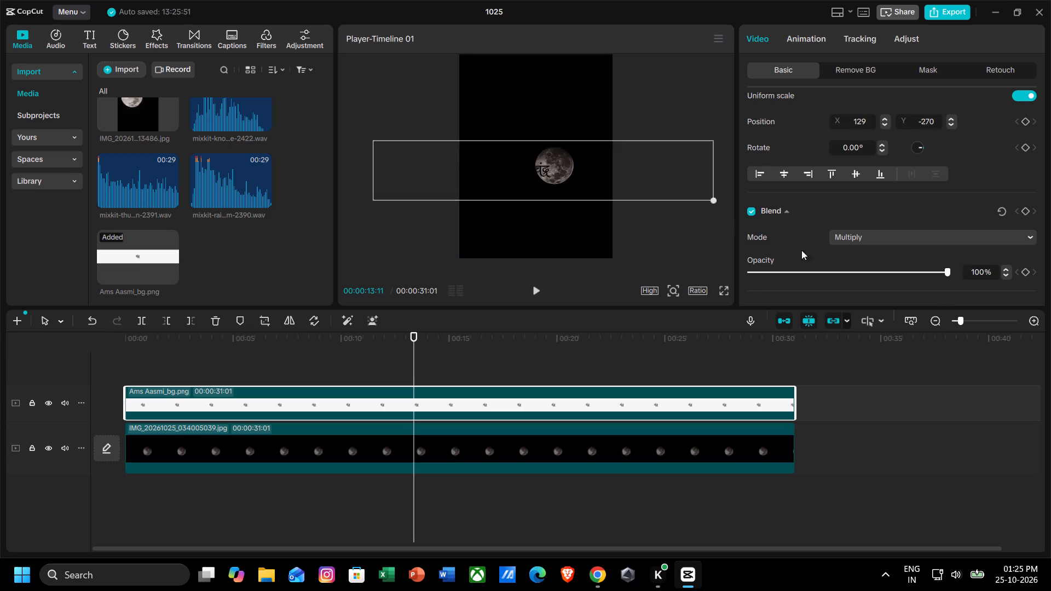
drag(801, 250, 843, 274)
Place the enlarged चंद्र lettering over the moon's disc, at about X 399, Y -180.
drag(582, 201, 598, 195)
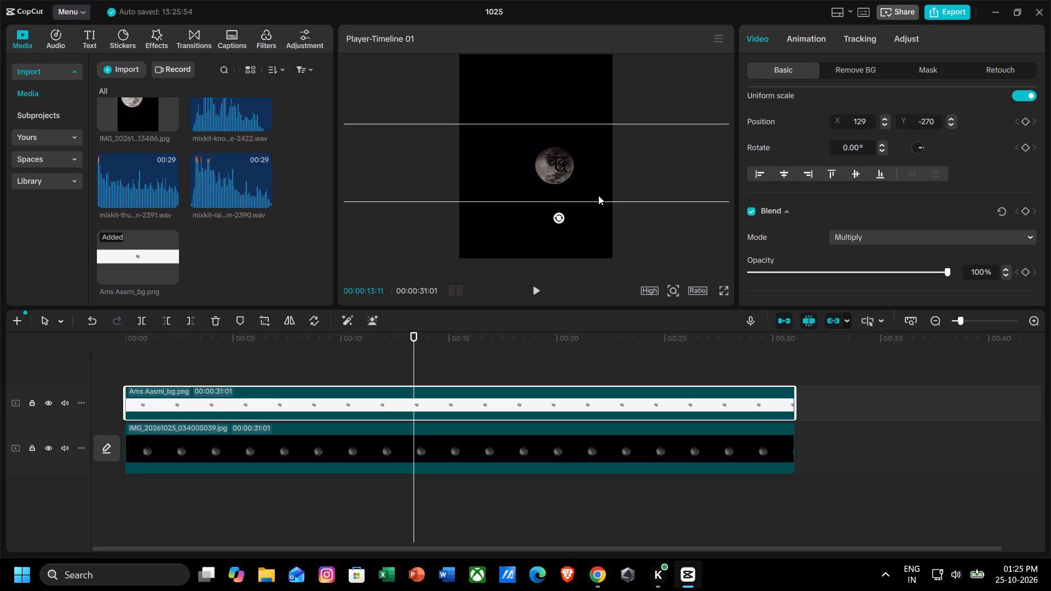
drag(598, 195, 593, 200)
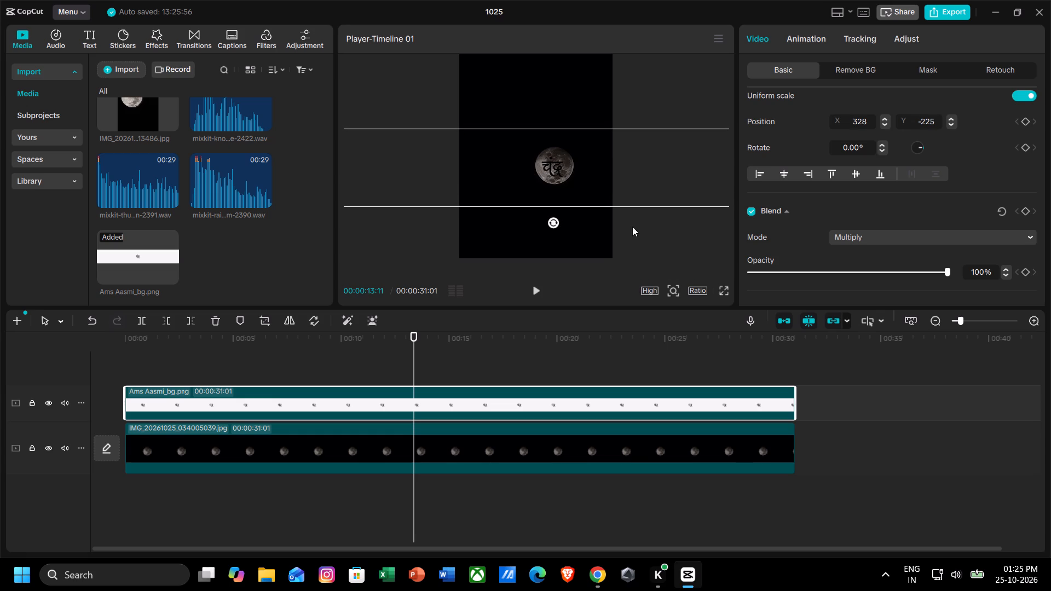
click(649, 240)
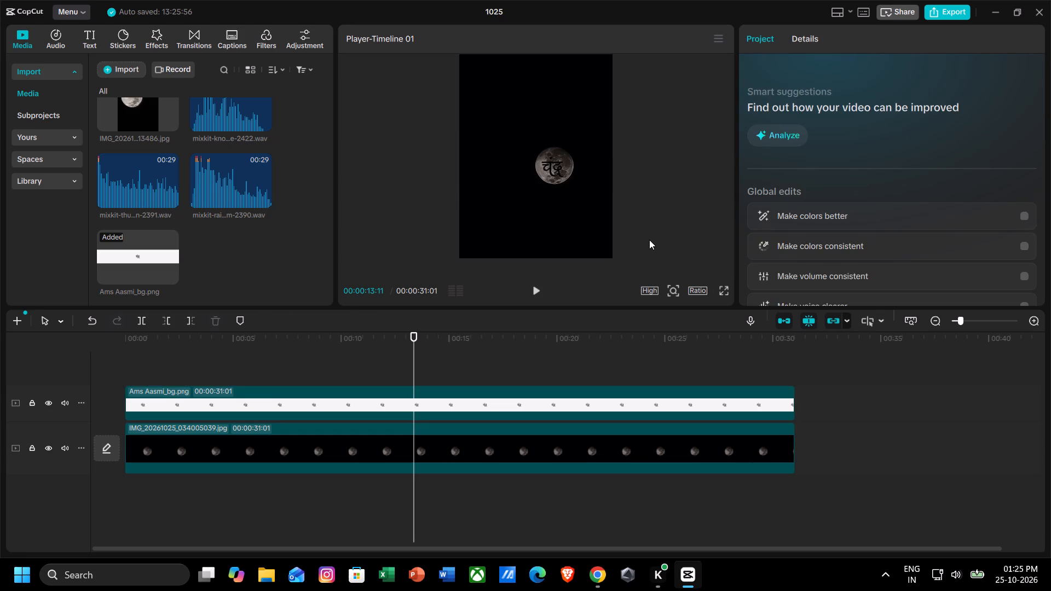
double_click(548, 172)
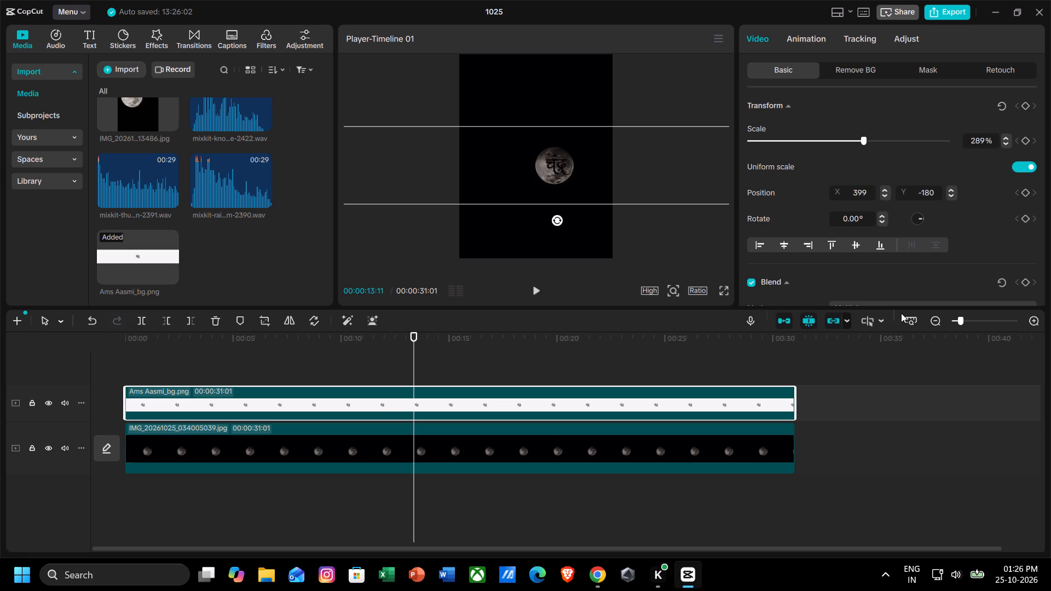
Set the lettering overlay's blend mode to Color dodge.
scroll(931, 207, down, 1)
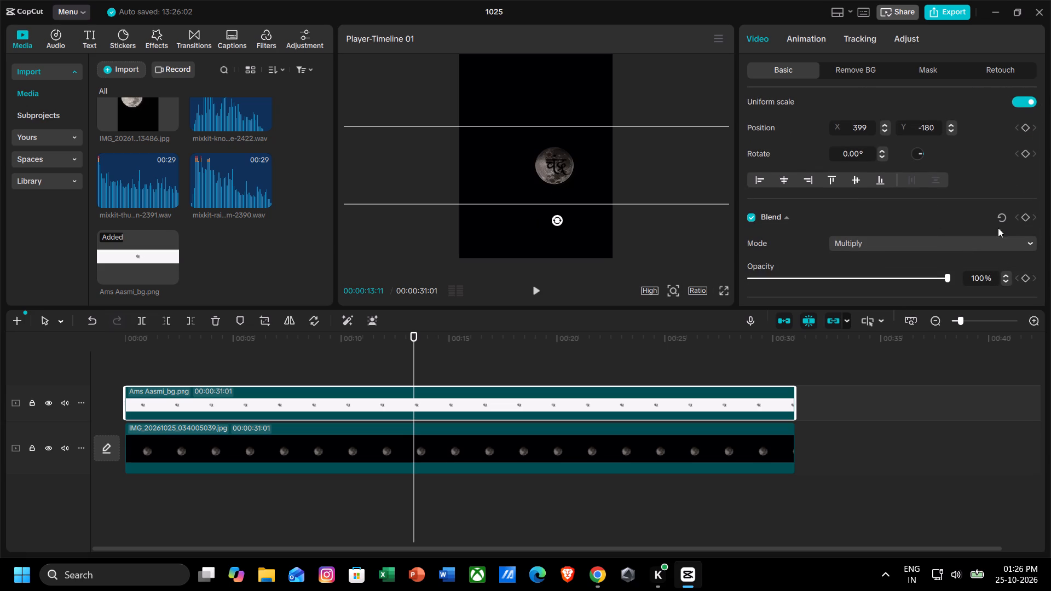
click(998, 236)
click(988, 252)
click(974, 246)
click(903, 466)
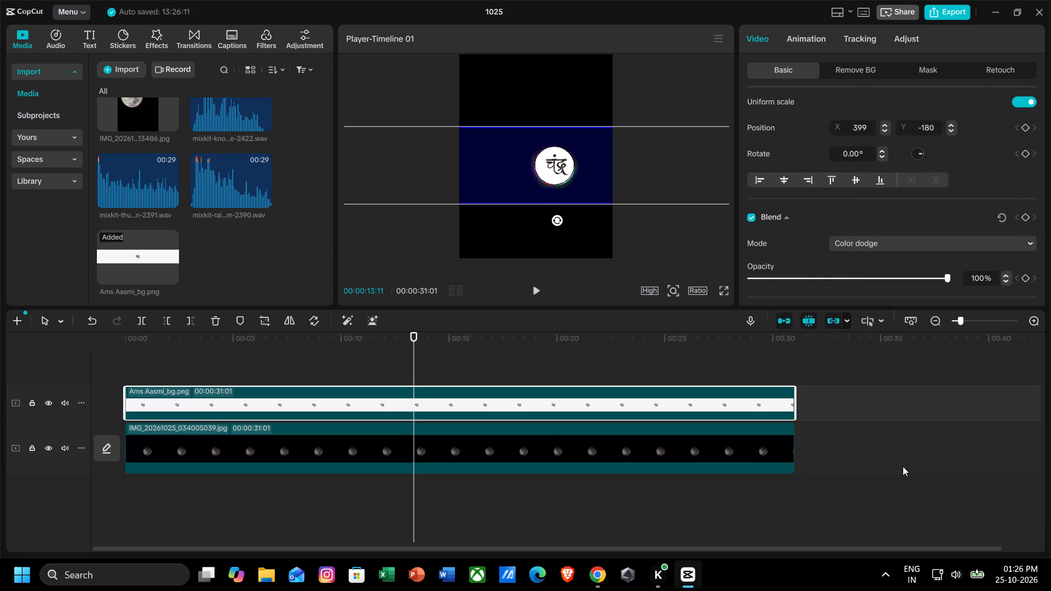
Fine-tune the position of the चंद्र lettering within the moon's disc, to about X 341, Y -199.
click(606, 103)
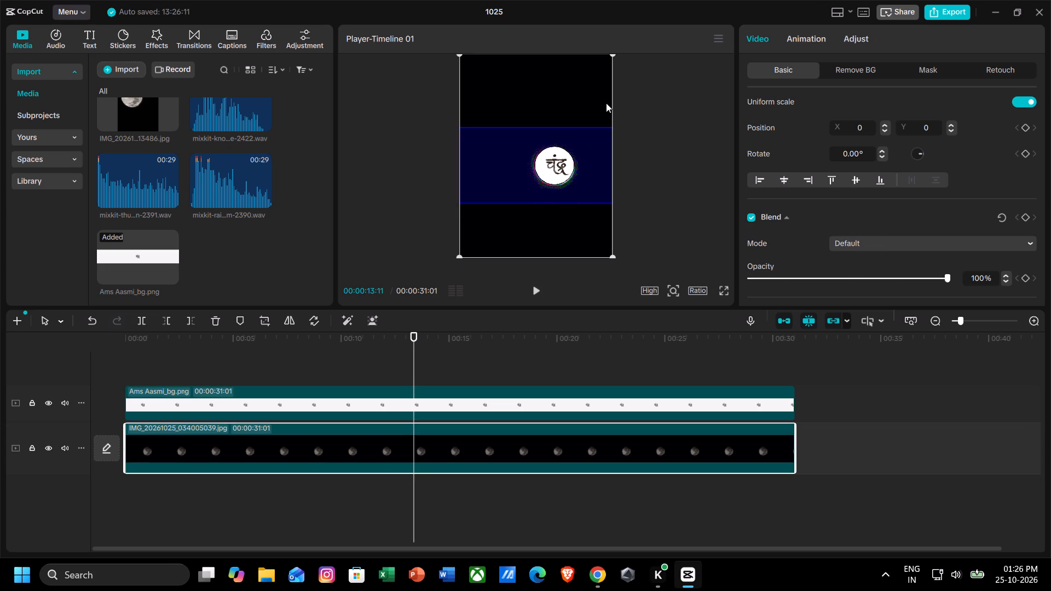
click(669, 116)
click(596, 154)
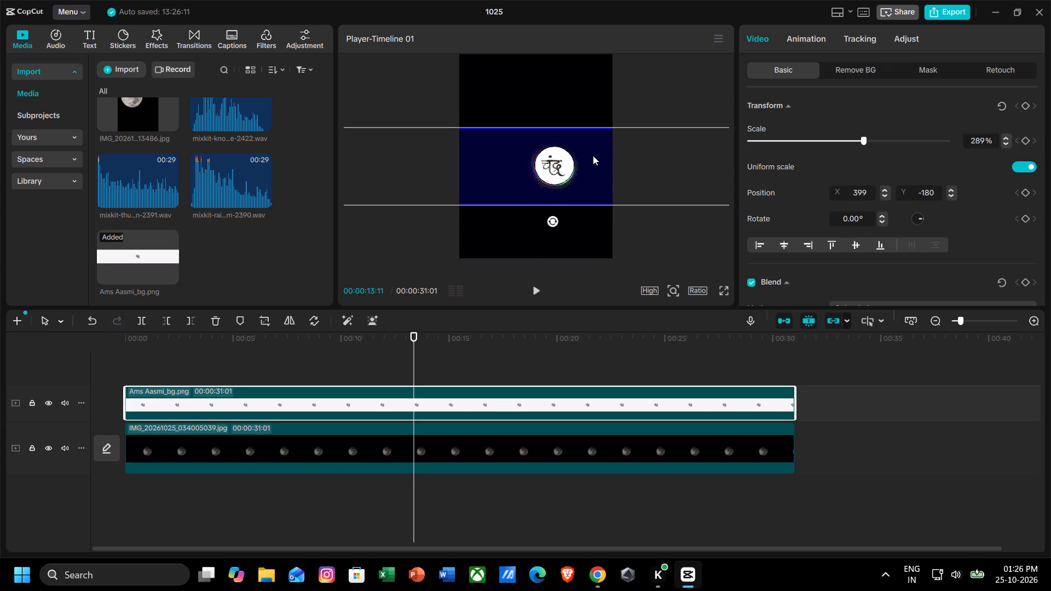
click(660, 218)
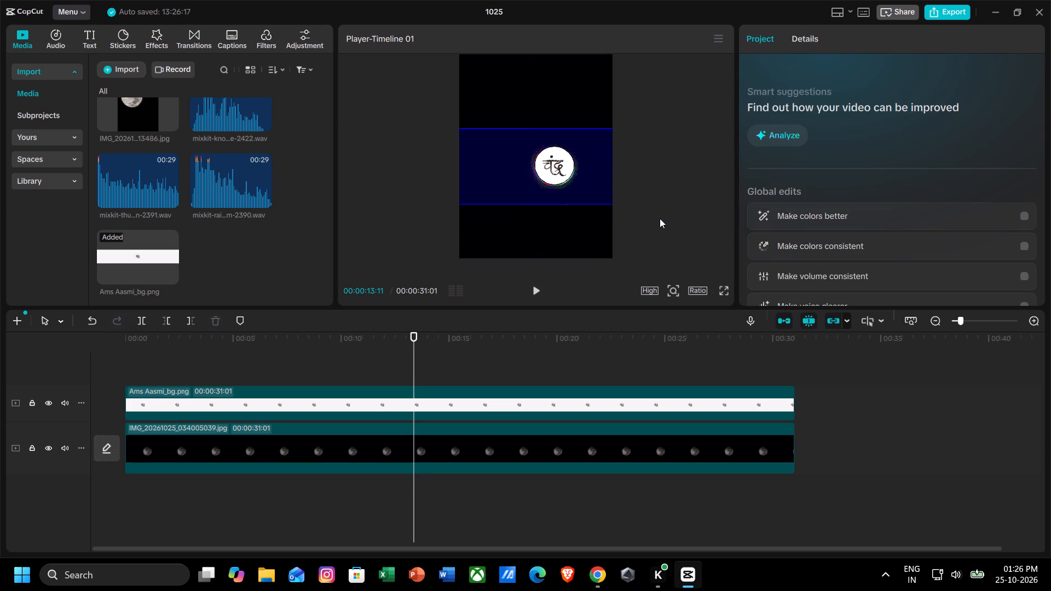
double_click(580, 172)
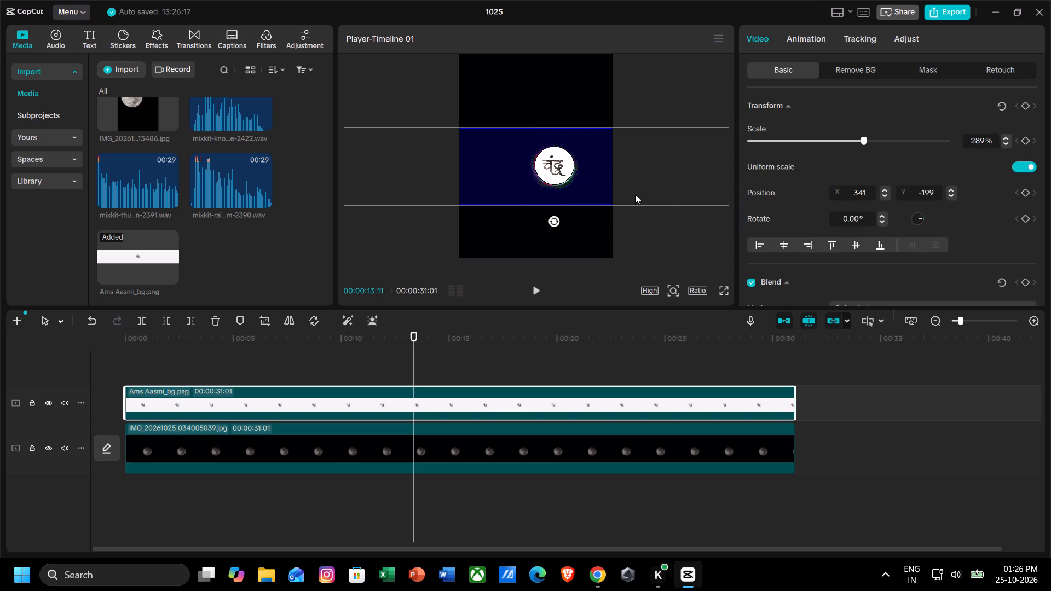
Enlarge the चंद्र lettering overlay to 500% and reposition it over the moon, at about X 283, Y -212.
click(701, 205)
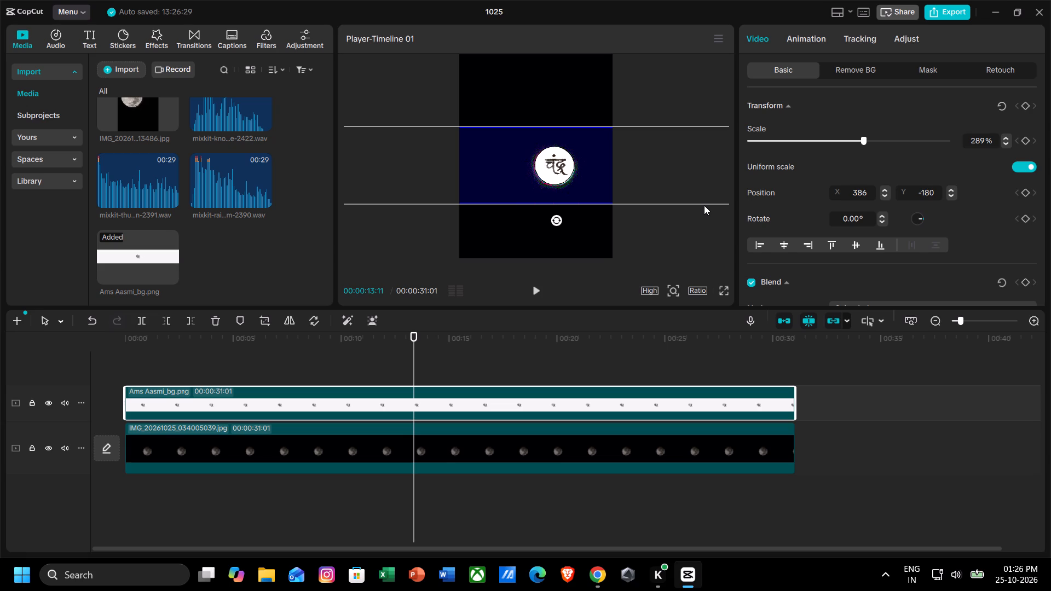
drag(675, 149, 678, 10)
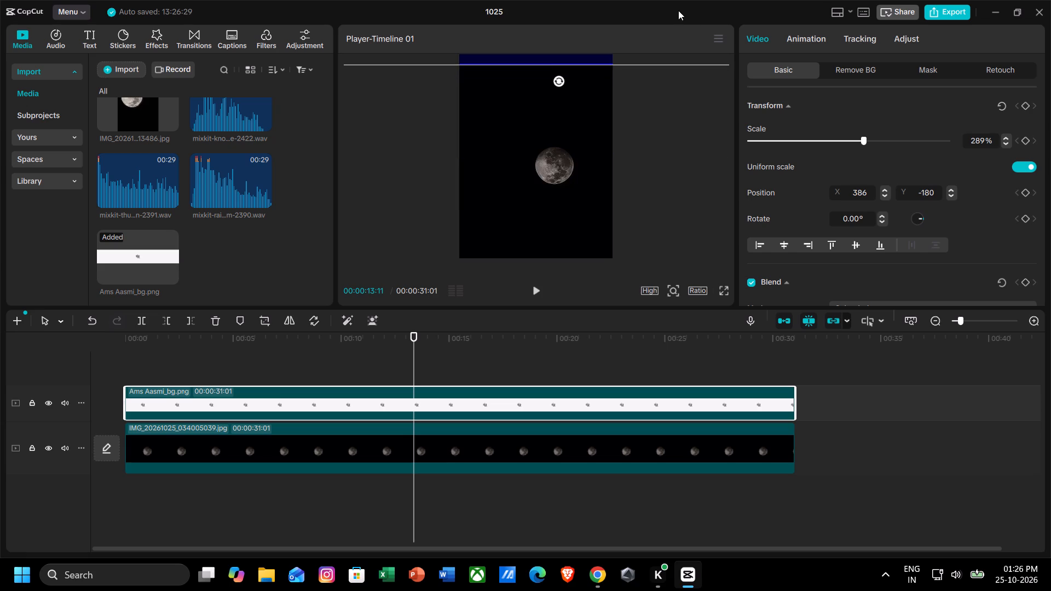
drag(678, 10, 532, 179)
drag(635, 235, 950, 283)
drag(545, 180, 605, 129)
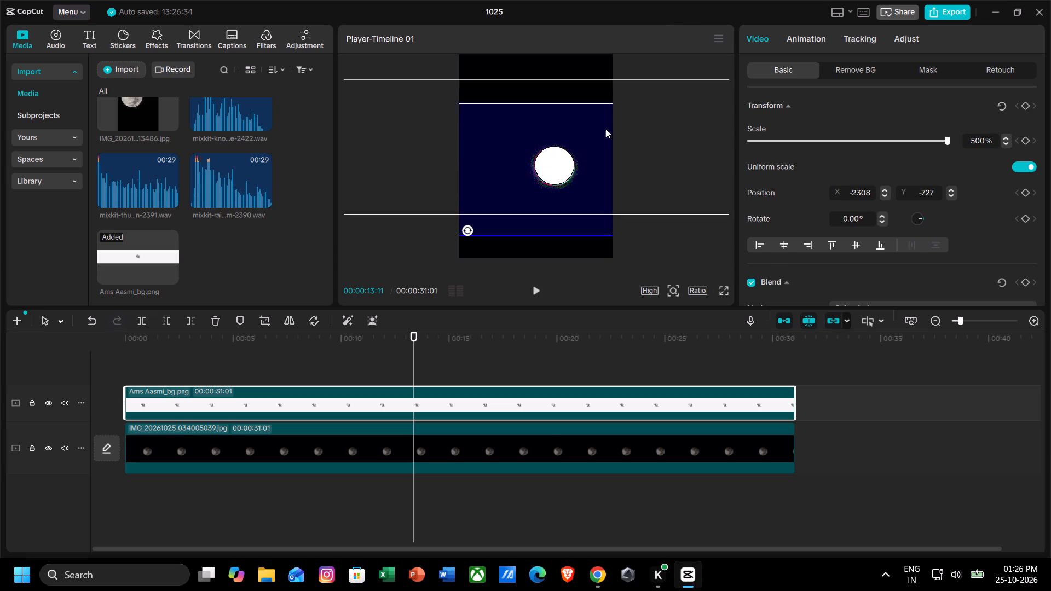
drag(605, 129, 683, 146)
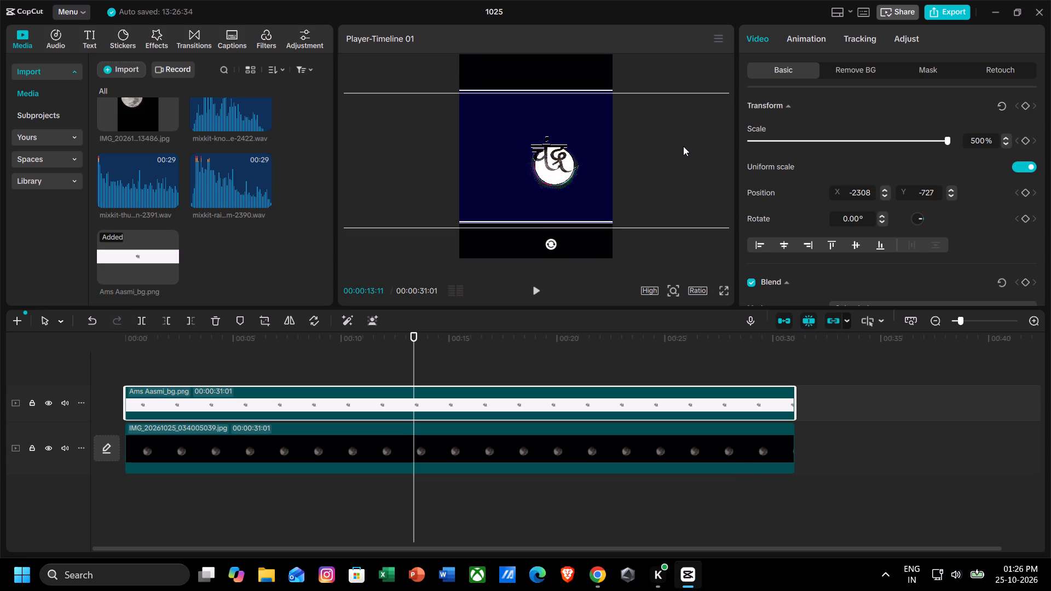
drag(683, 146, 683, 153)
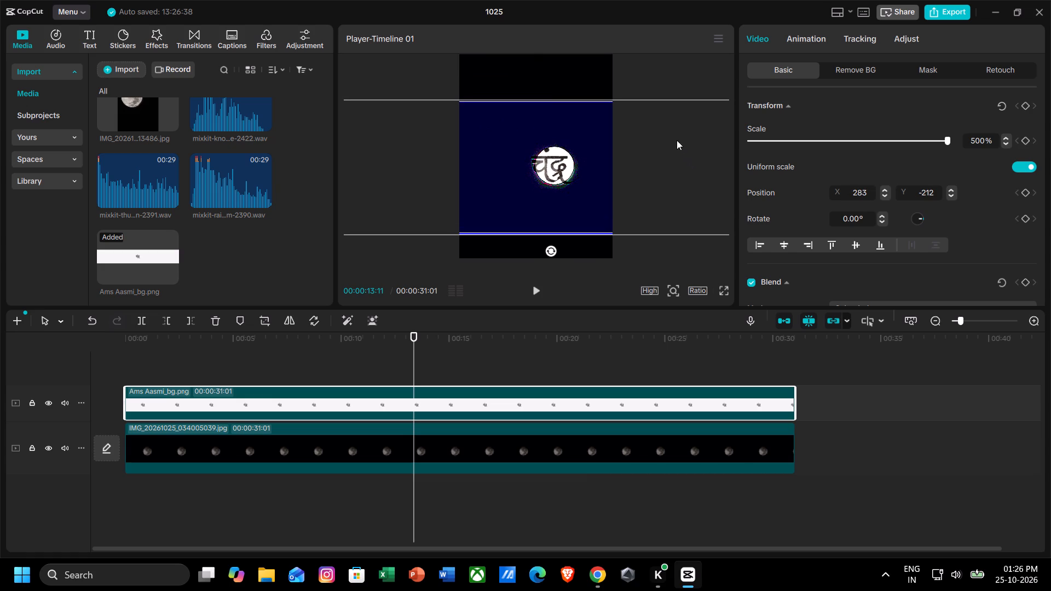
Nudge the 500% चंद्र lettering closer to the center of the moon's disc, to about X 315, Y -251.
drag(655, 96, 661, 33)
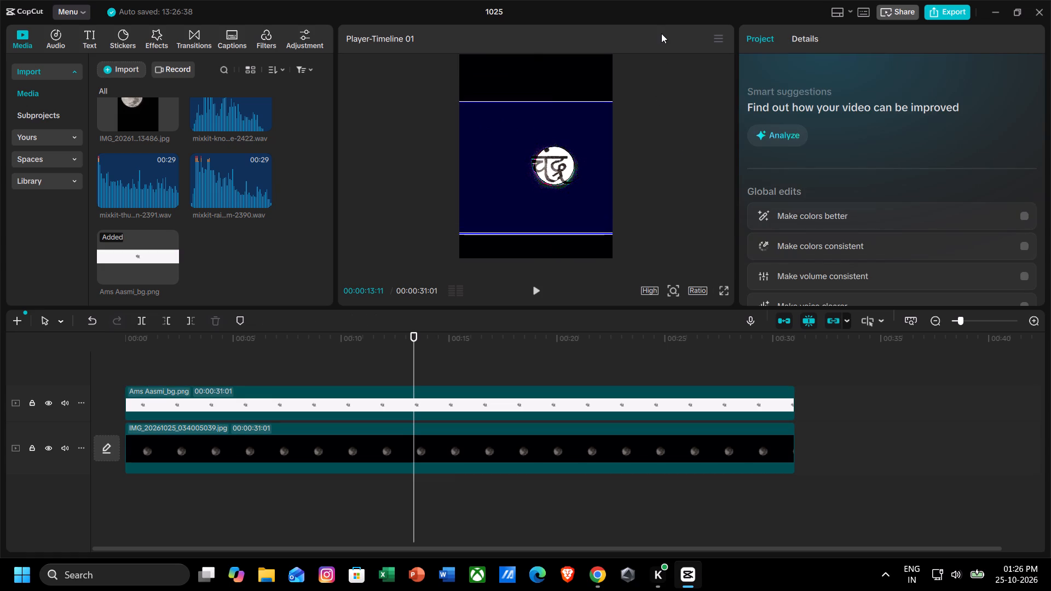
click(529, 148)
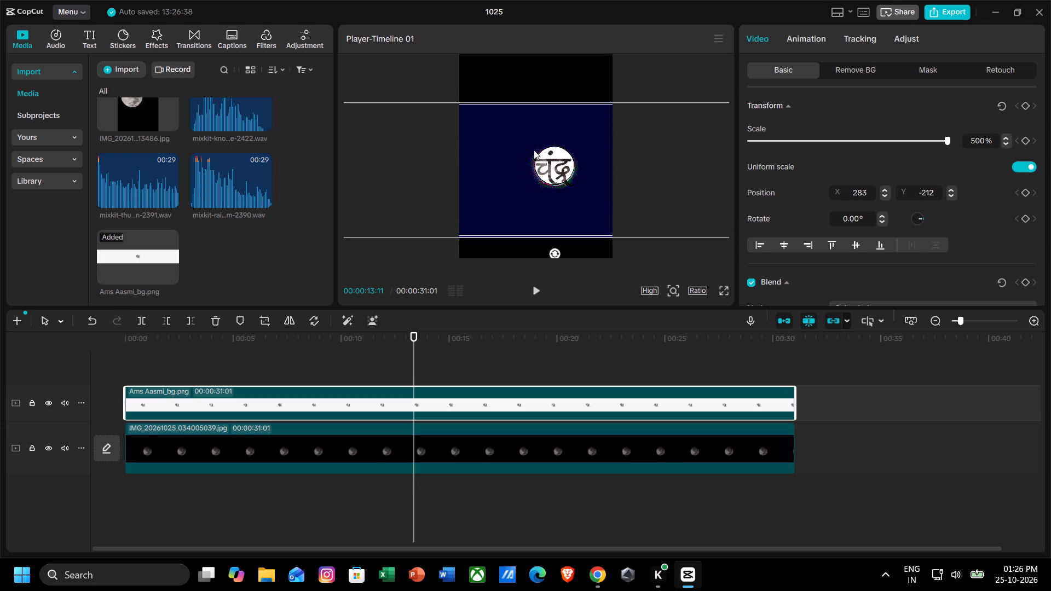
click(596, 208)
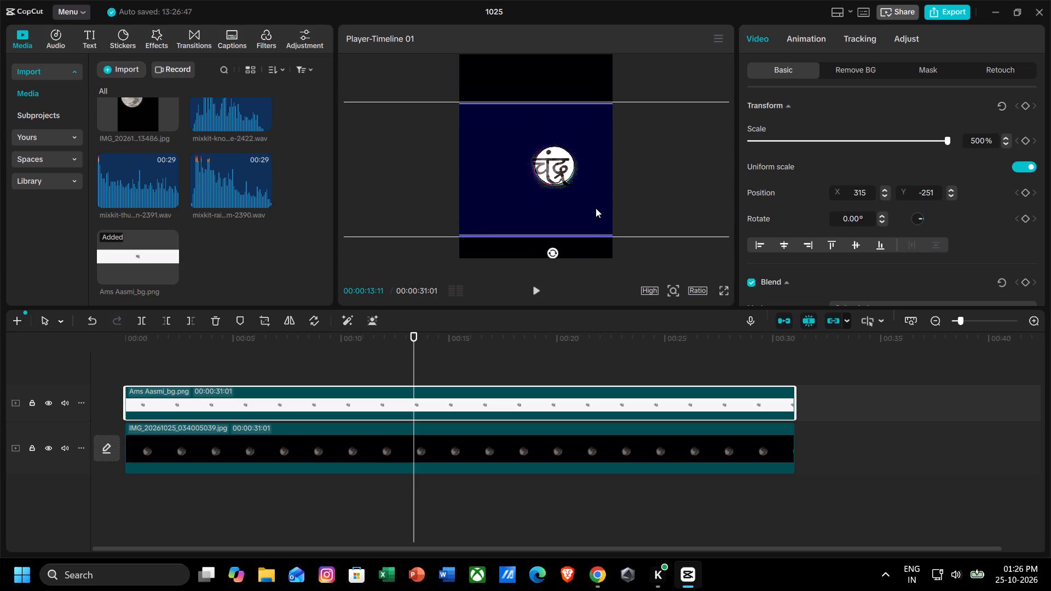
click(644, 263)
Reduce the lettering overlay uniformly to about 394% and place it beside the moon, at about X -759, Y 0.
drag(620, 207, 423, 184)
drag(423, 184, 252, 198)
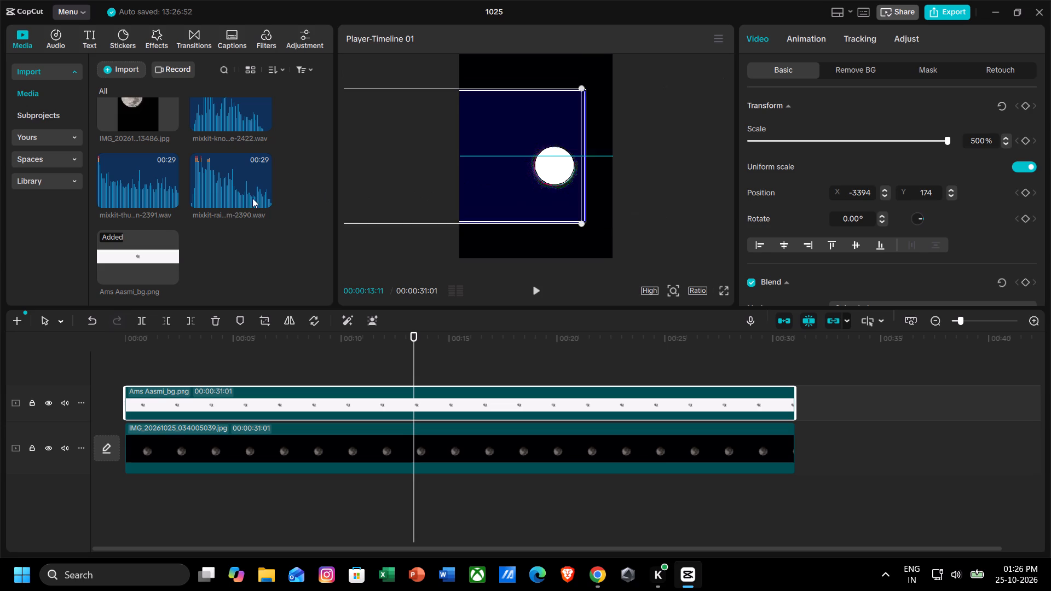
drag(252, 198, 225, 201)
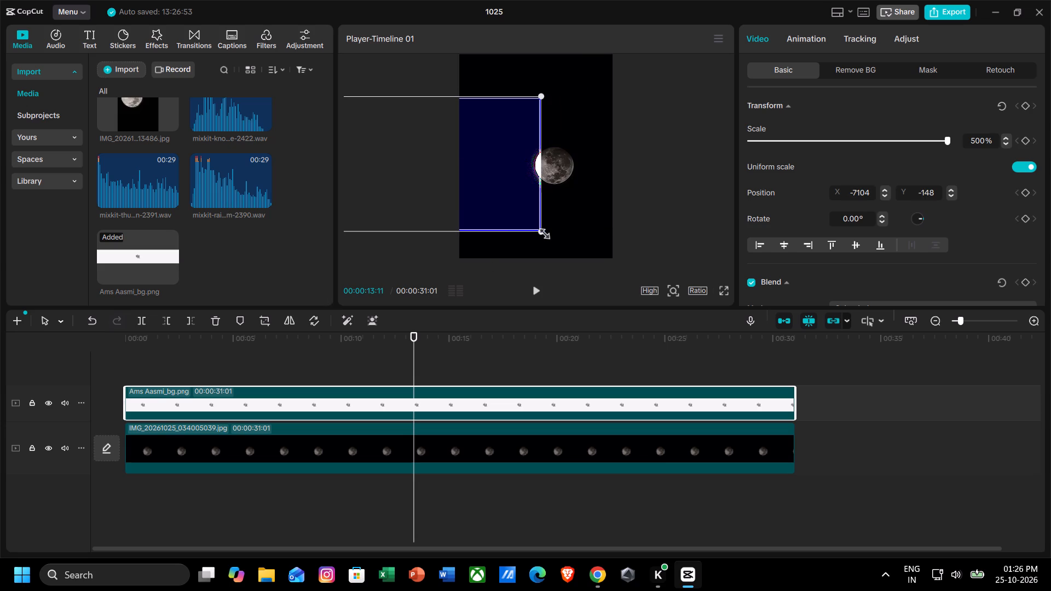
drag(541, 231, 420, 182)
drag(437, 150, 616, 144)
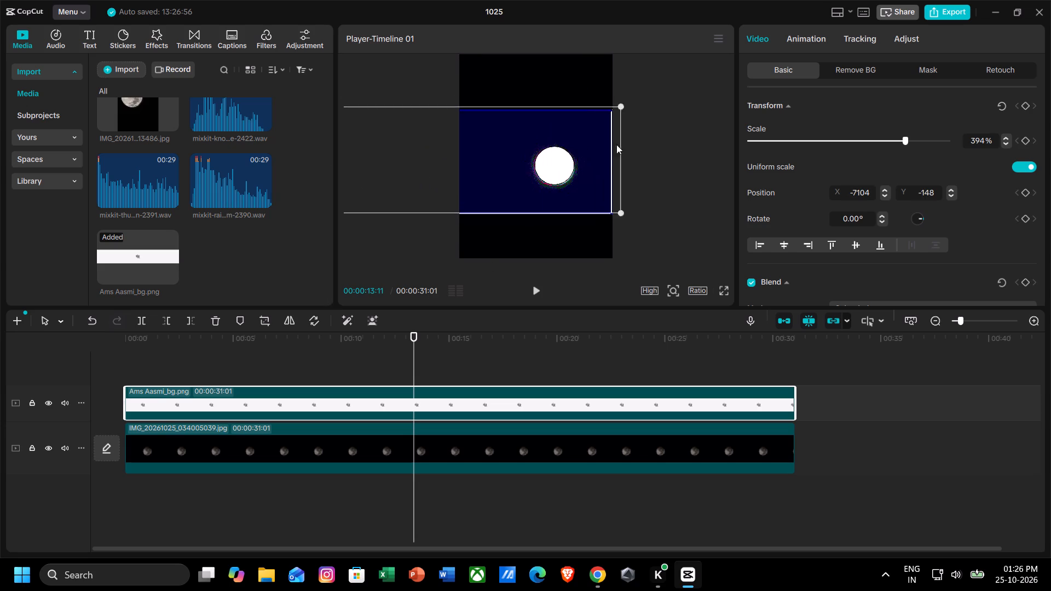
drag(616, 144, 775, 145)
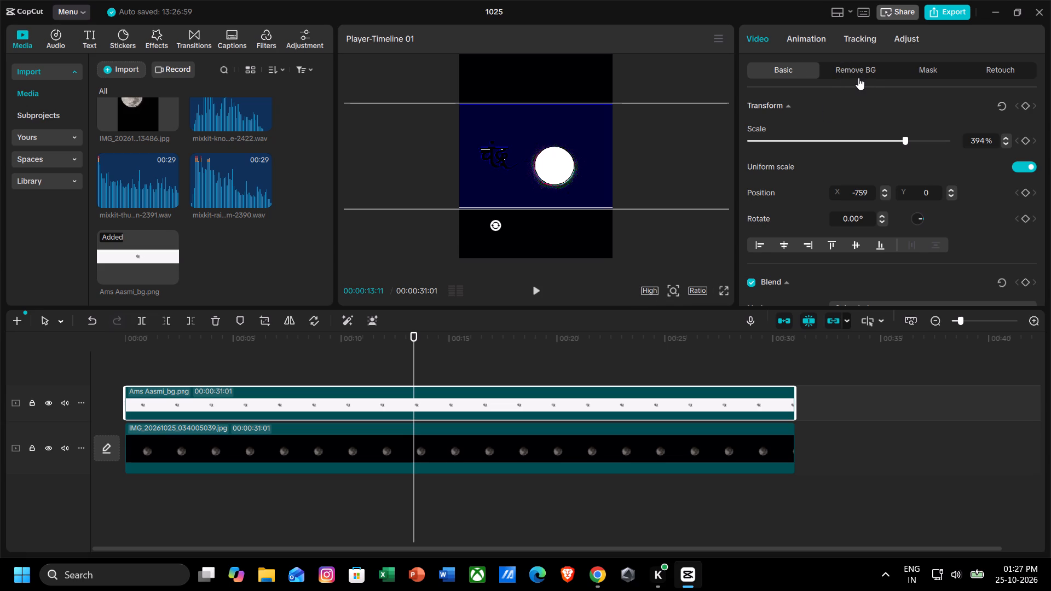
Set the lettering overlay's blend mode to Default.
scroll(964, 246, down, 1)
click(998, 262)
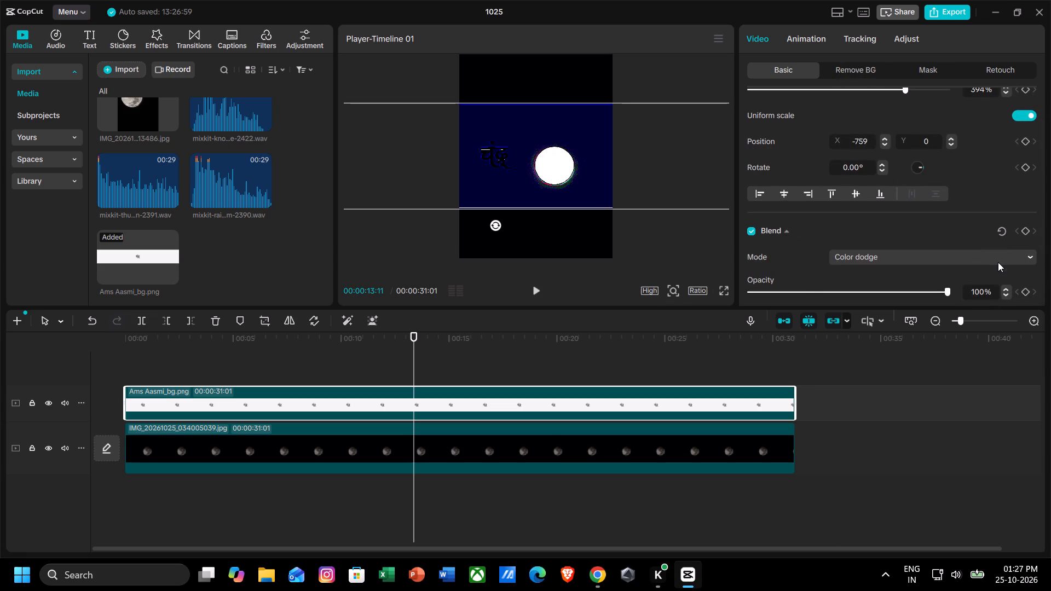
click(922, 283)
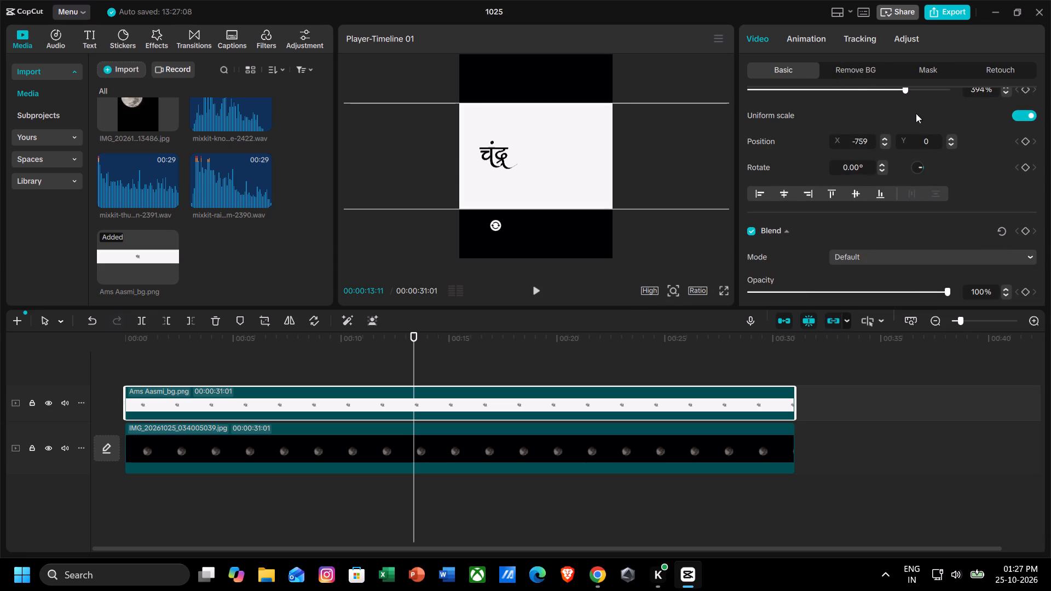
Enable Chroma key on the lettering overlay and pick its white background as the color to remove.
click(859, 78)
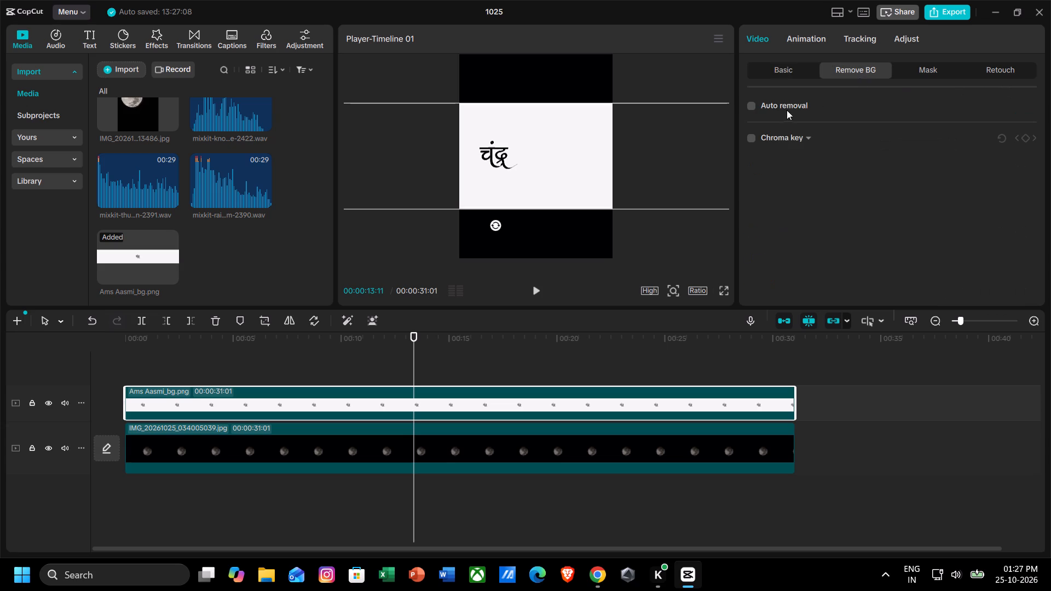
click(752, 139)
click(797, 160)
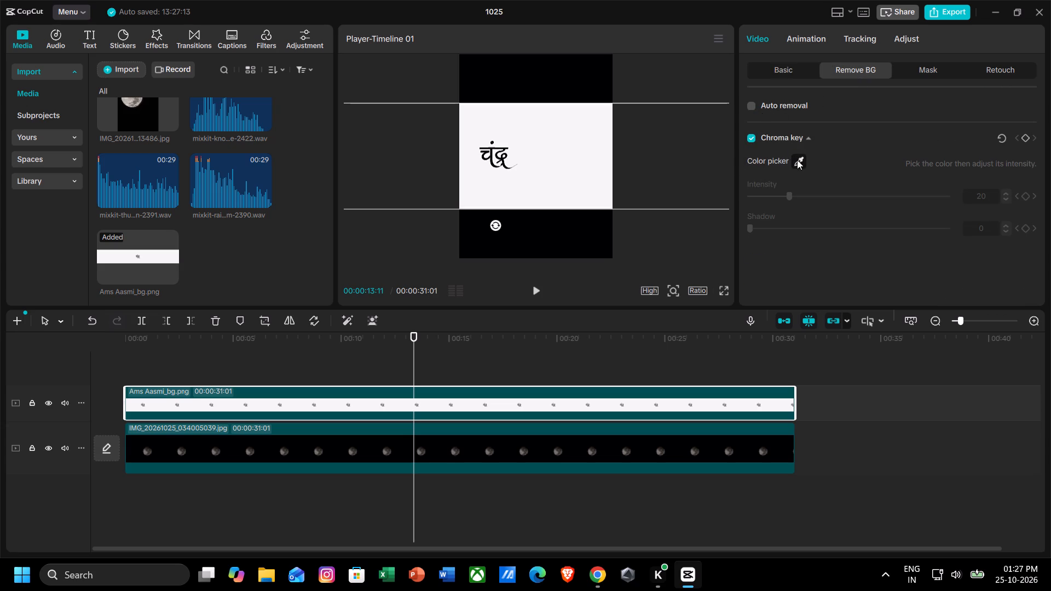
click(544, 183)
click(796, 164)
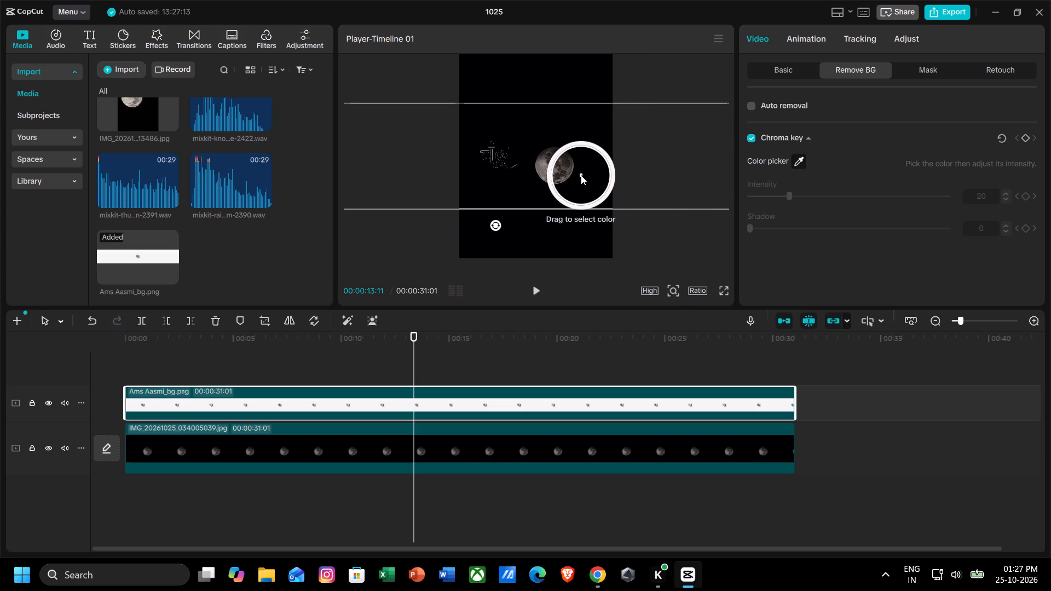
click(581, 175)
Move the keyed चंद्र lettering onto the moon's disc.
drag(485, 153, 550, 157)
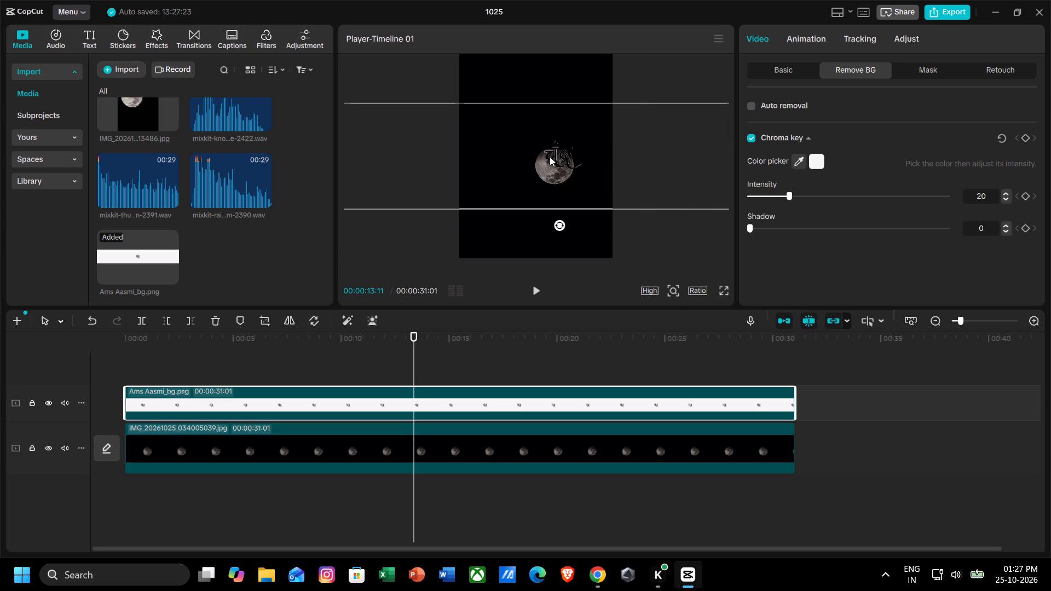
drag(545, 167, 538, 173)
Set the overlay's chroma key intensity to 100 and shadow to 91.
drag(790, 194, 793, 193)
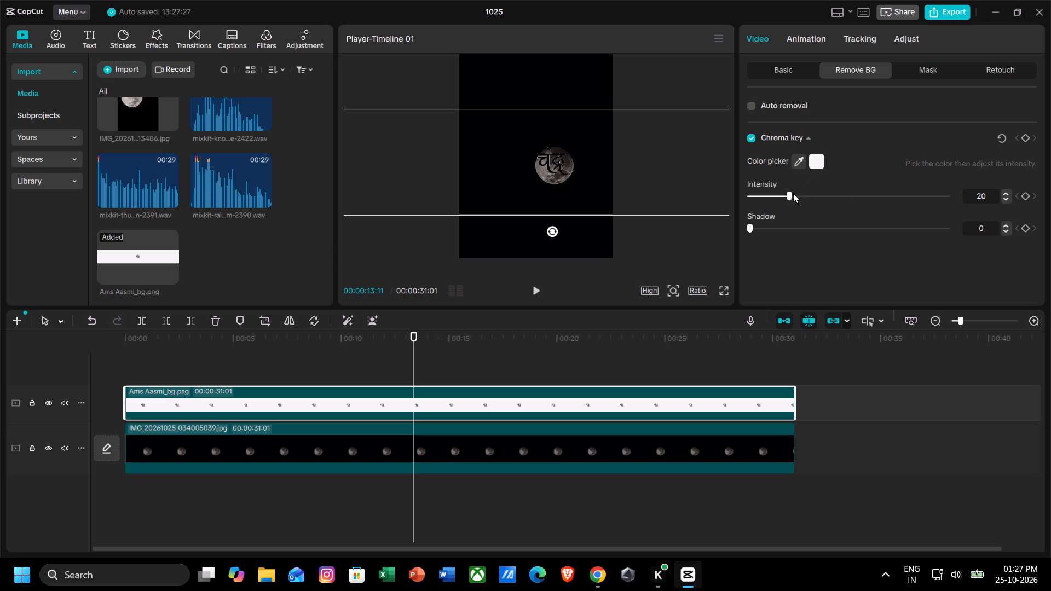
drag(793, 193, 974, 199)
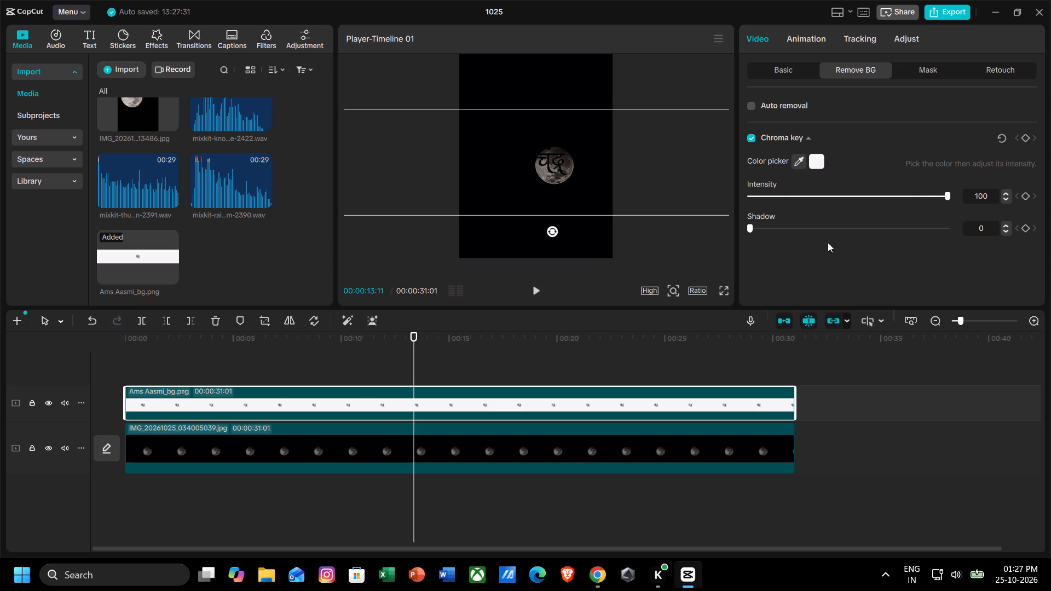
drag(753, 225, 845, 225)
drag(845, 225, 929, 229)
Fine-tune the placement of the चंद्र lettering within the moon's disc.
click(623, 161)
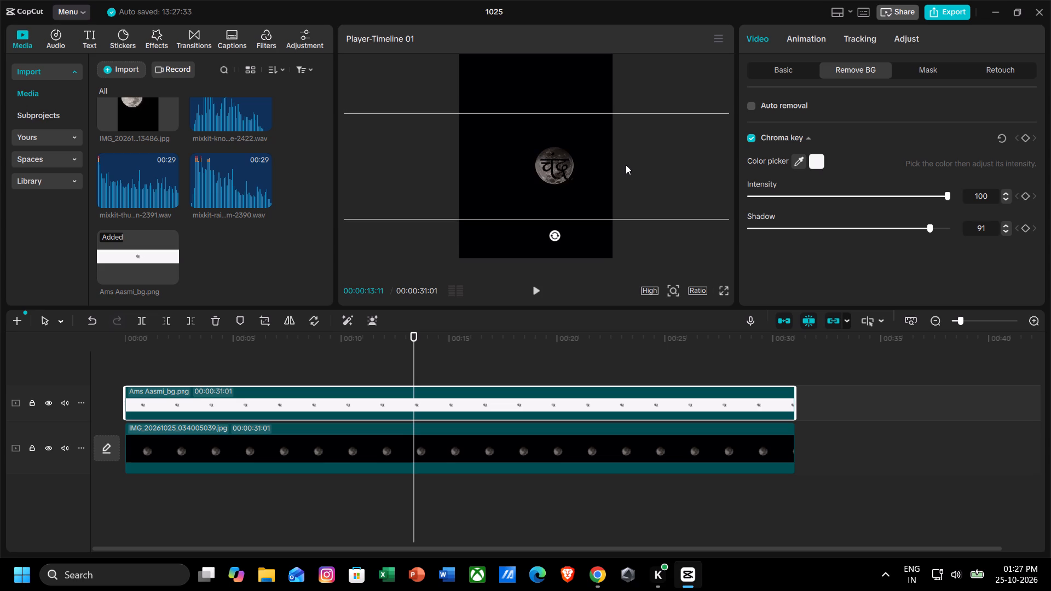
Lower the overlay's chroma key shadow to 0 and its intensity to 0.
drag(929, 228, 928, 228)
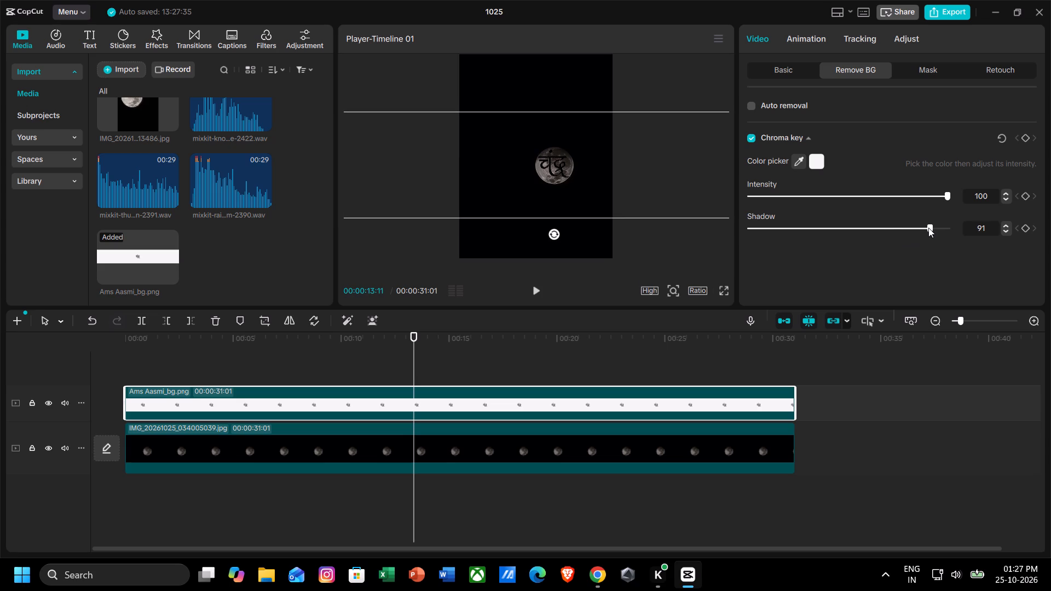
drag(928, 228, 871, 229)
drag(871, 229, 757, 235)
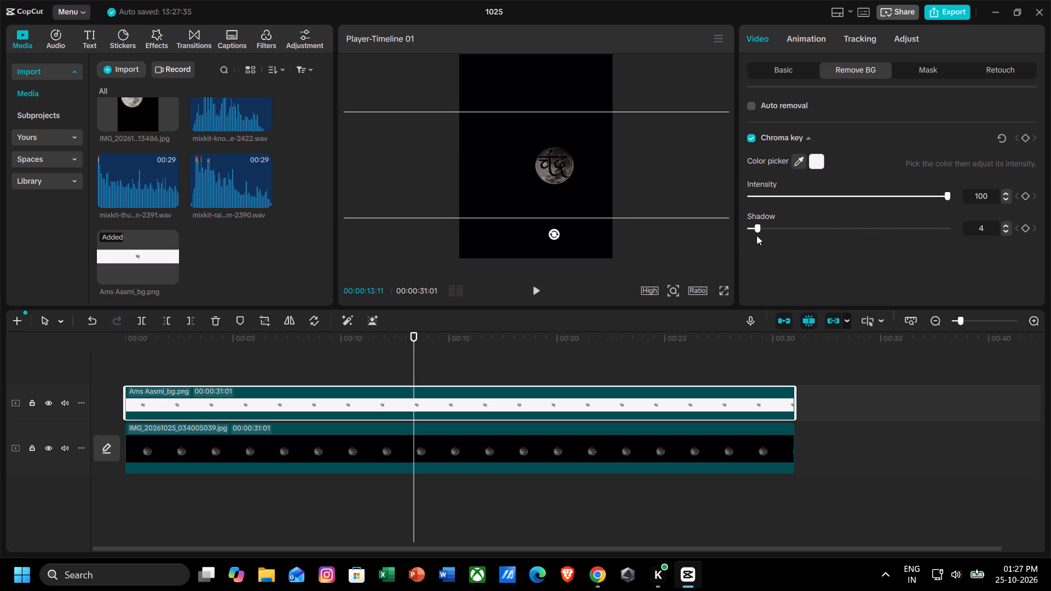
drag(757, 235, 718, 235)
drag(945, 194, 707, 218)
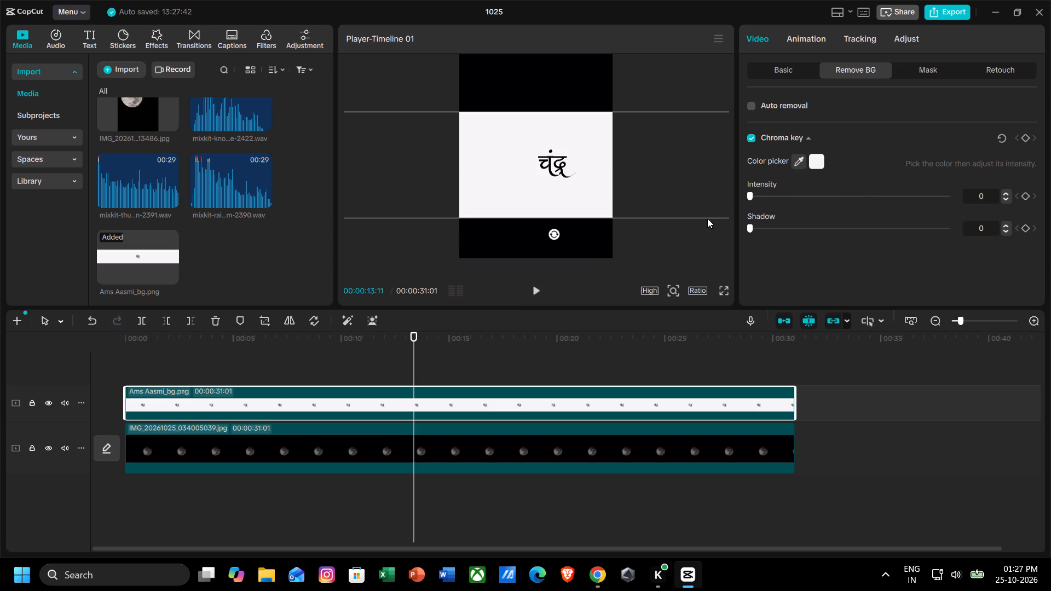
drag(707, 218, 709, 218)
Reset the overlay's chroma key and pick the black of the चंद्र lettering as the key color.
click(813, 162)
click(1004, 132)
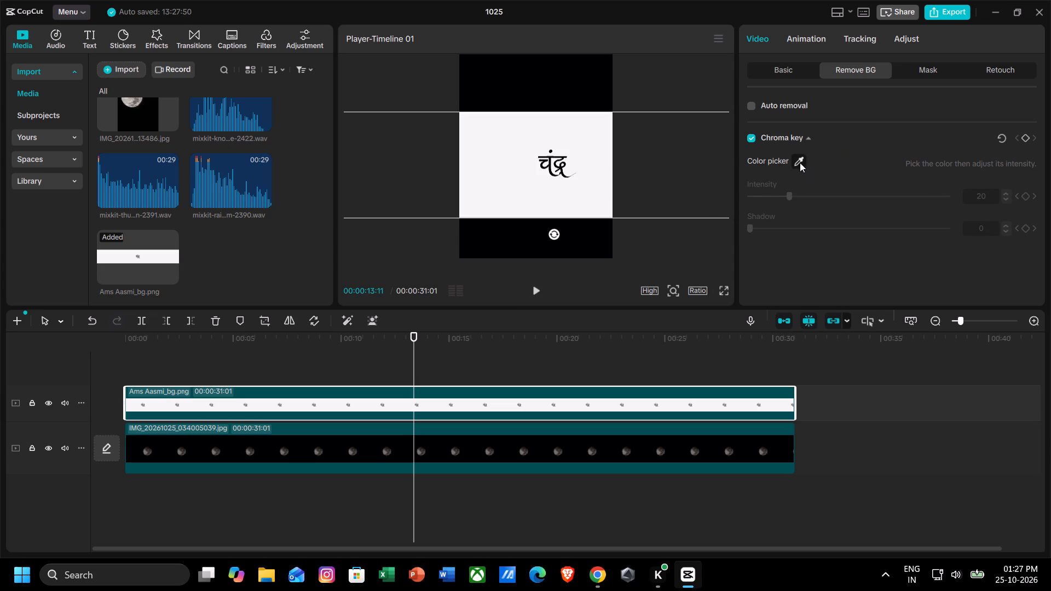
click(799, 162)
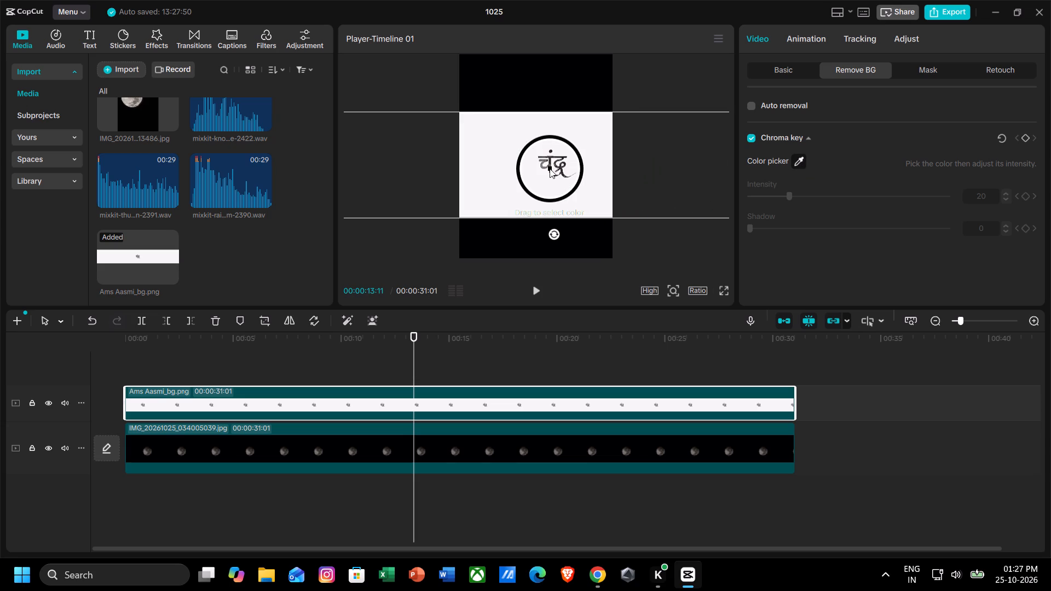
click(549, 169)
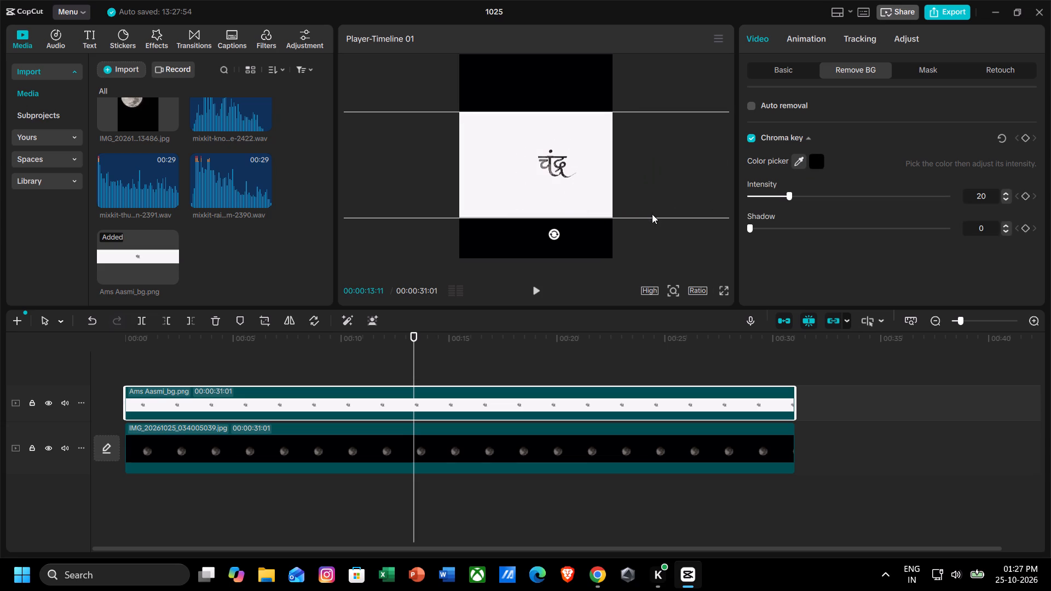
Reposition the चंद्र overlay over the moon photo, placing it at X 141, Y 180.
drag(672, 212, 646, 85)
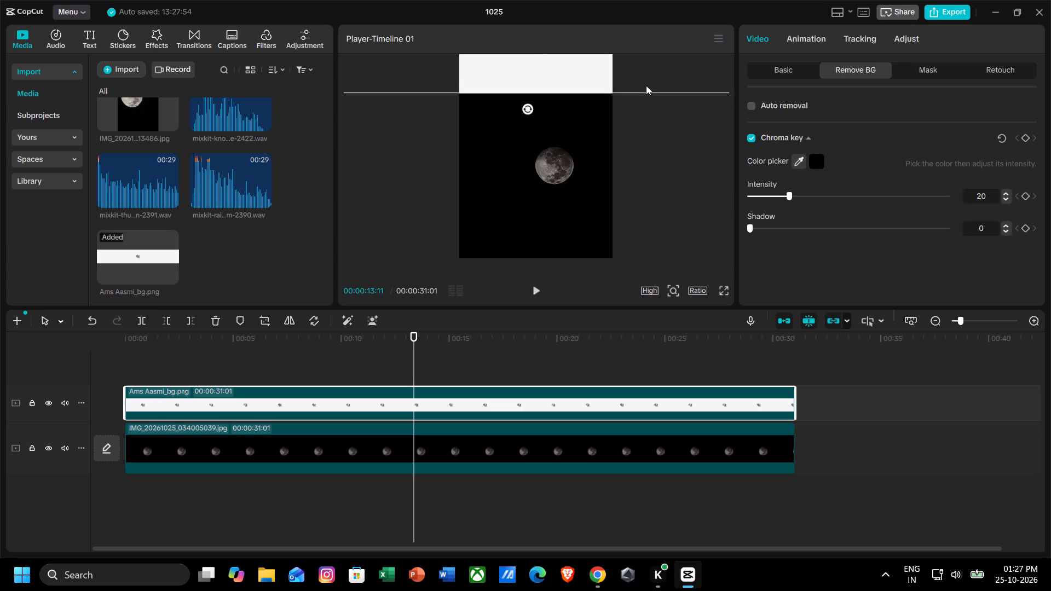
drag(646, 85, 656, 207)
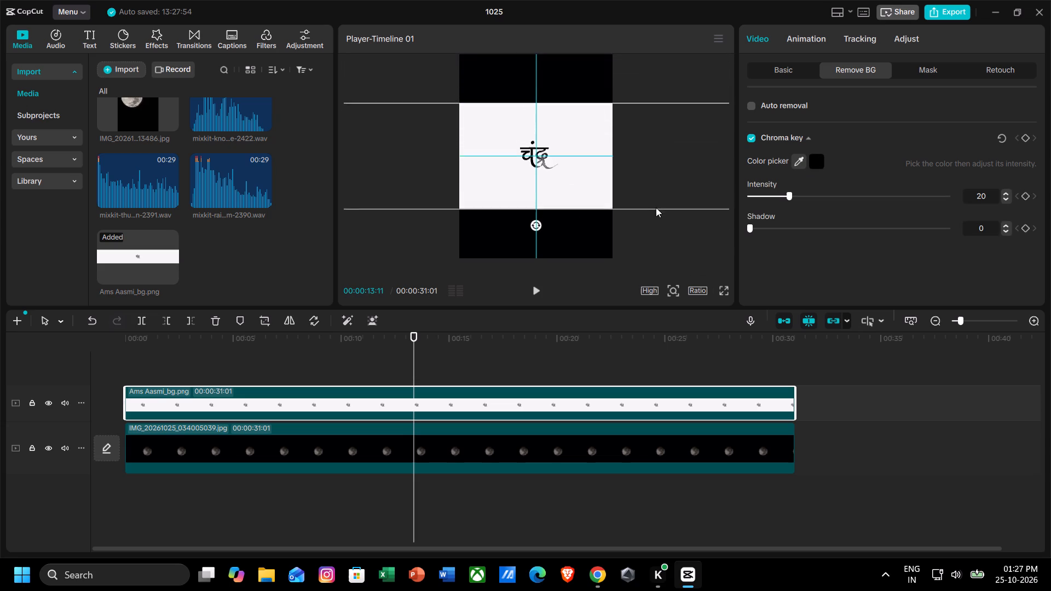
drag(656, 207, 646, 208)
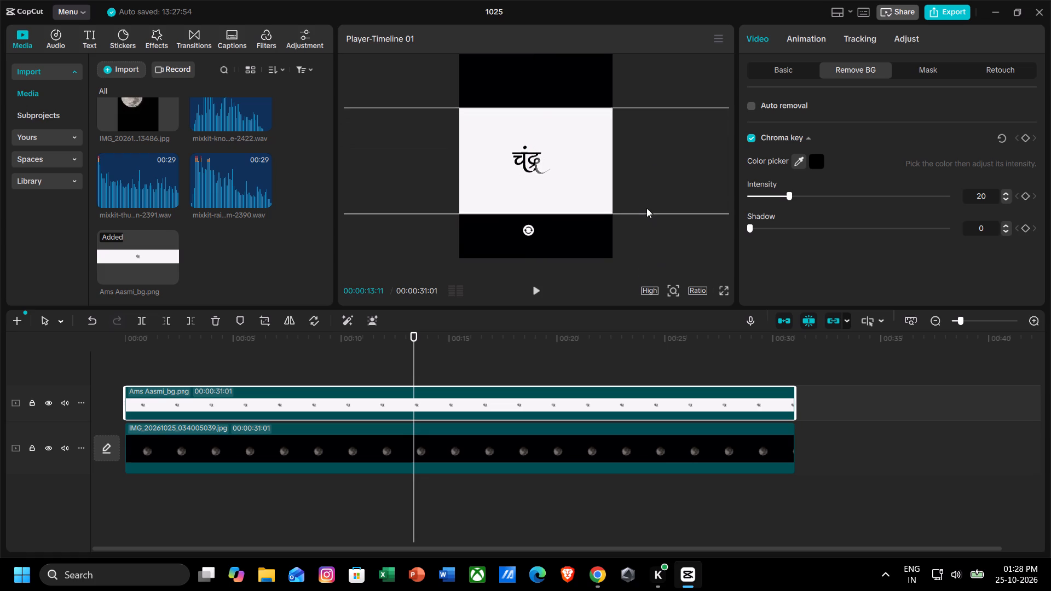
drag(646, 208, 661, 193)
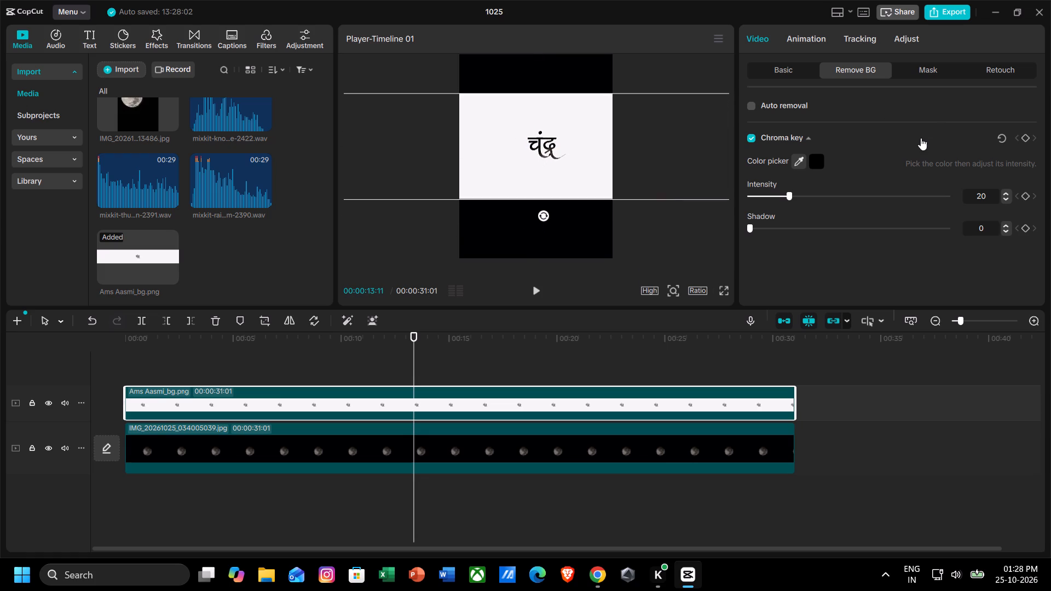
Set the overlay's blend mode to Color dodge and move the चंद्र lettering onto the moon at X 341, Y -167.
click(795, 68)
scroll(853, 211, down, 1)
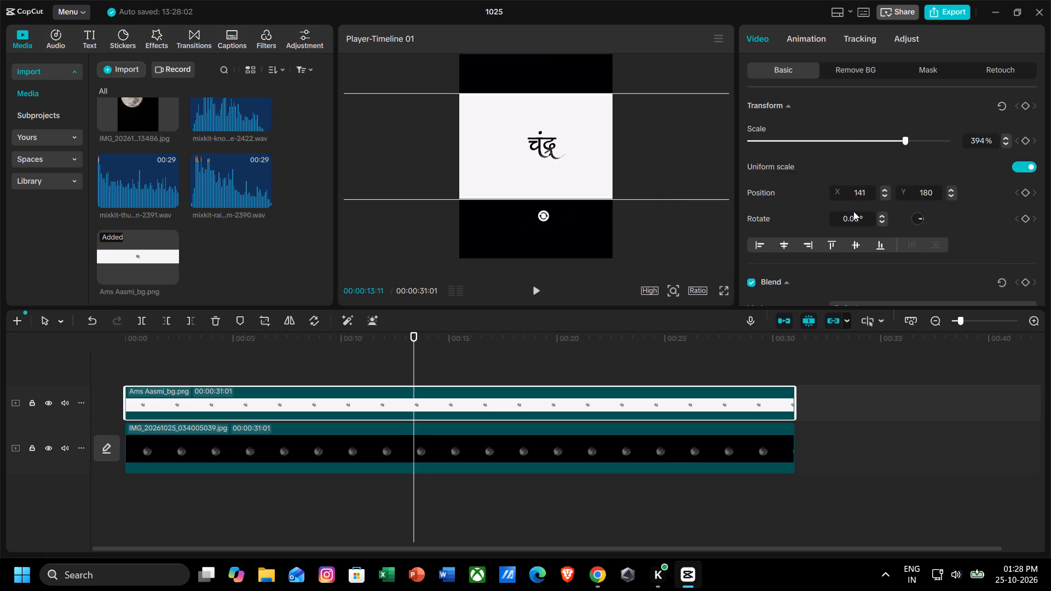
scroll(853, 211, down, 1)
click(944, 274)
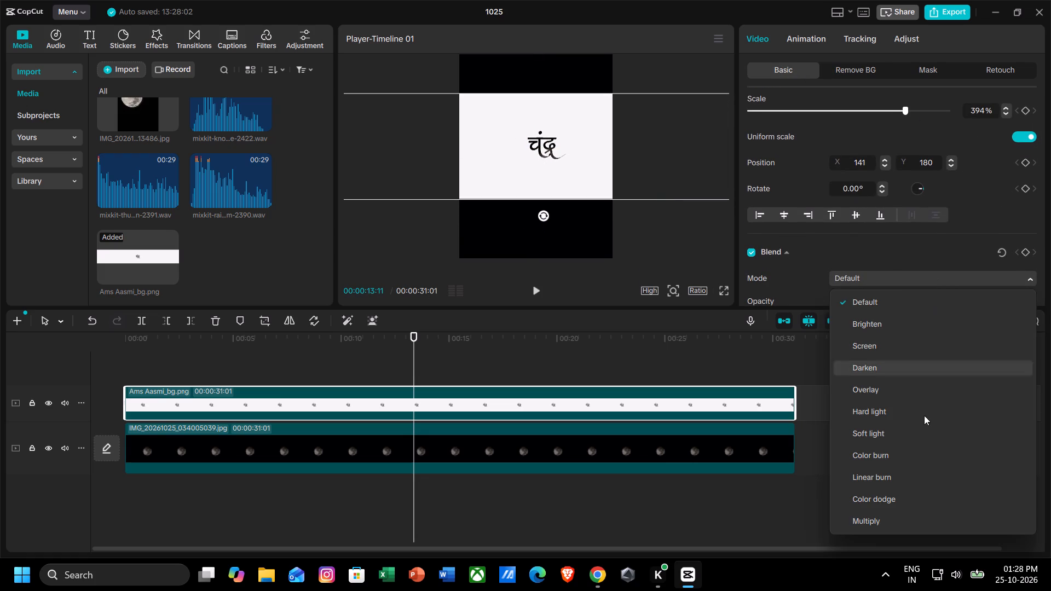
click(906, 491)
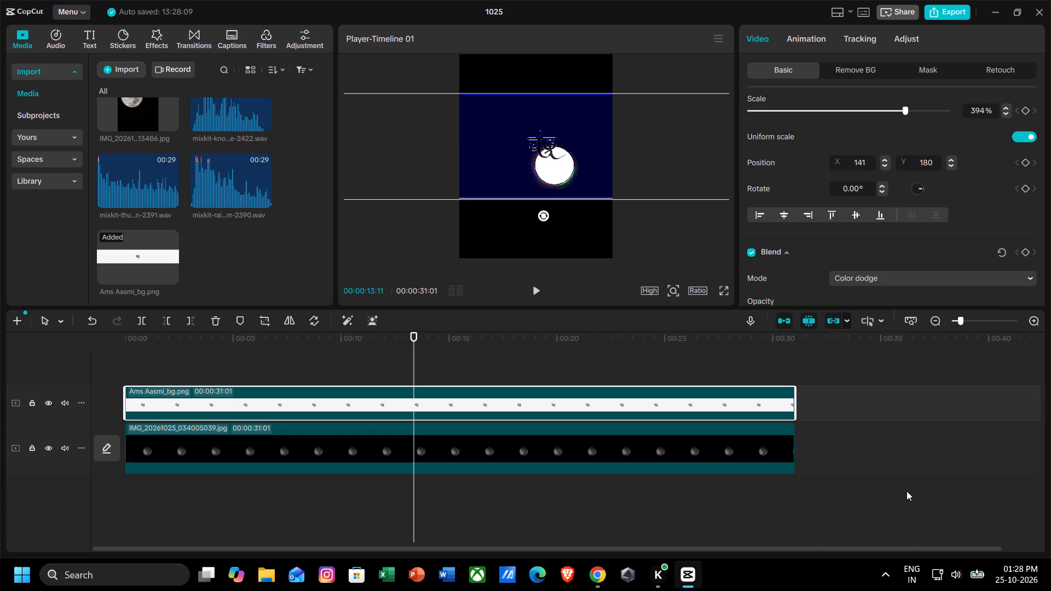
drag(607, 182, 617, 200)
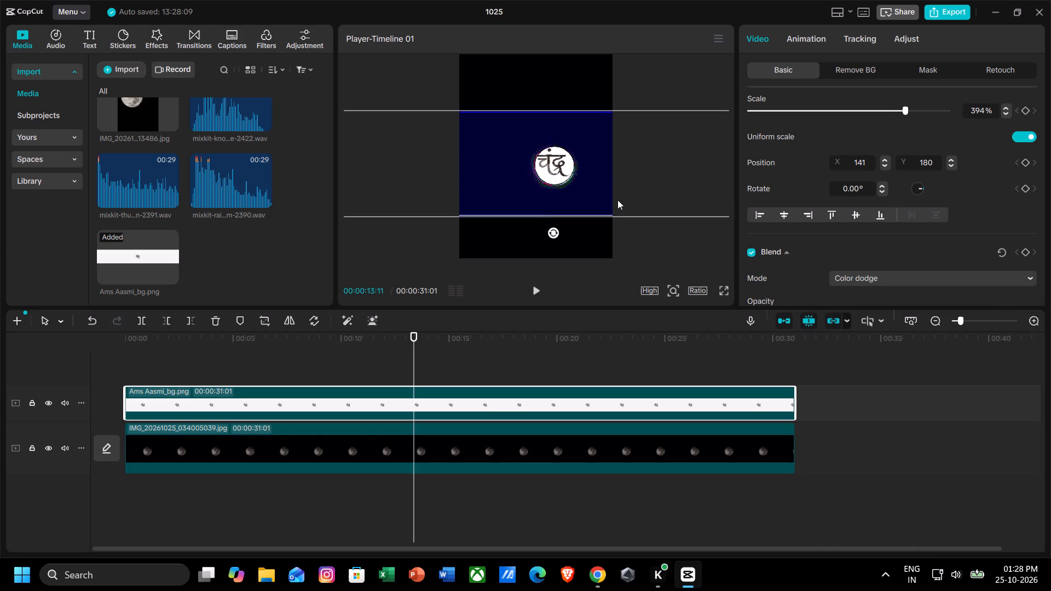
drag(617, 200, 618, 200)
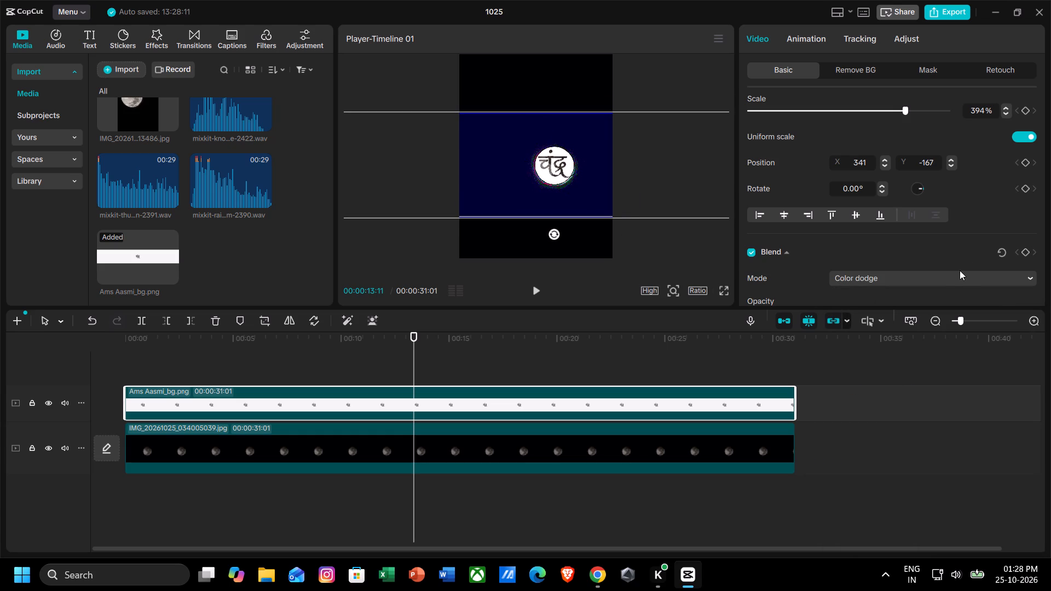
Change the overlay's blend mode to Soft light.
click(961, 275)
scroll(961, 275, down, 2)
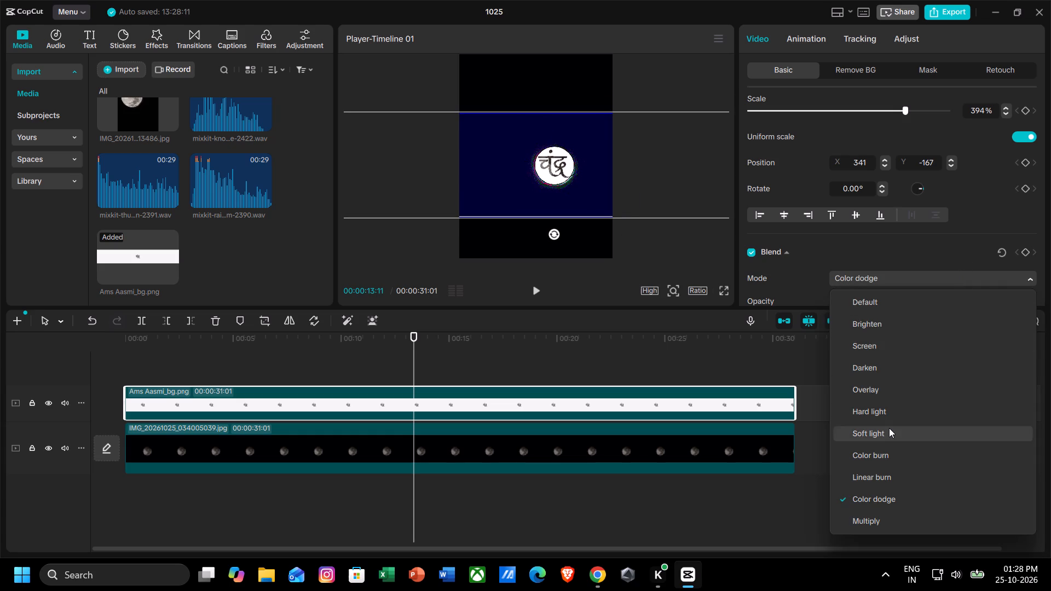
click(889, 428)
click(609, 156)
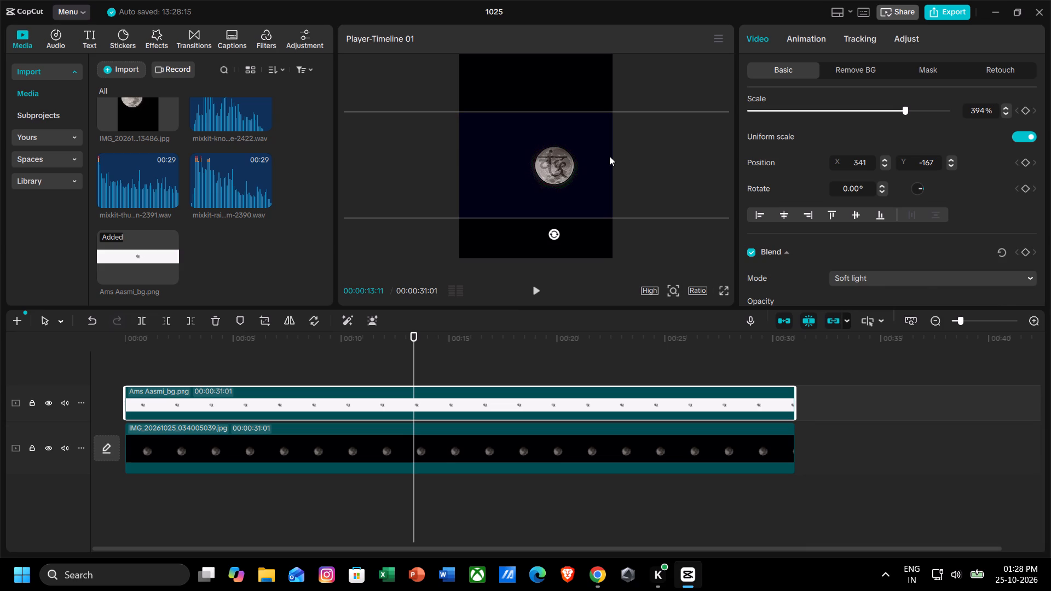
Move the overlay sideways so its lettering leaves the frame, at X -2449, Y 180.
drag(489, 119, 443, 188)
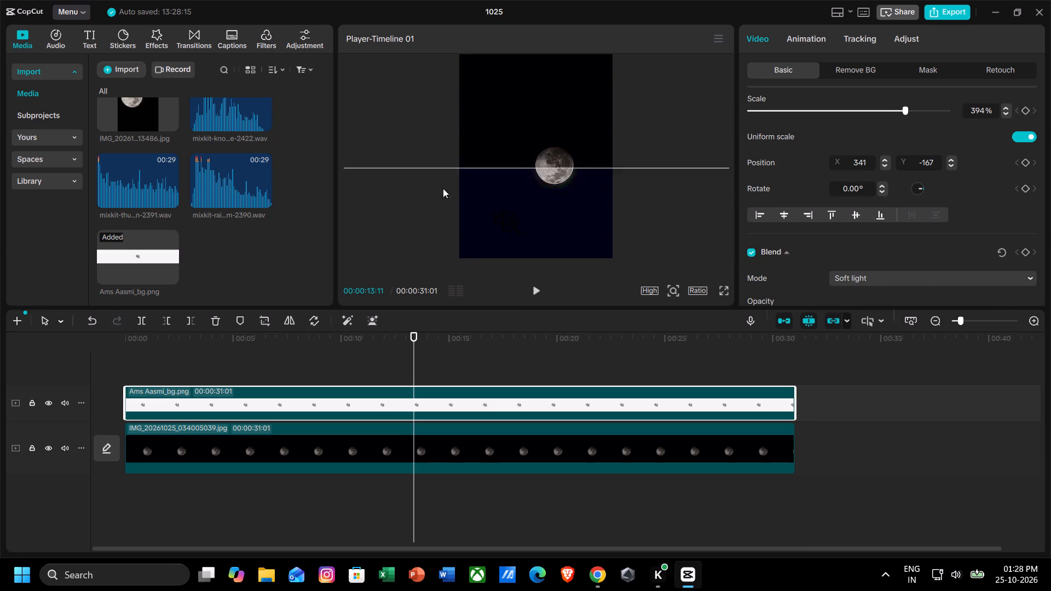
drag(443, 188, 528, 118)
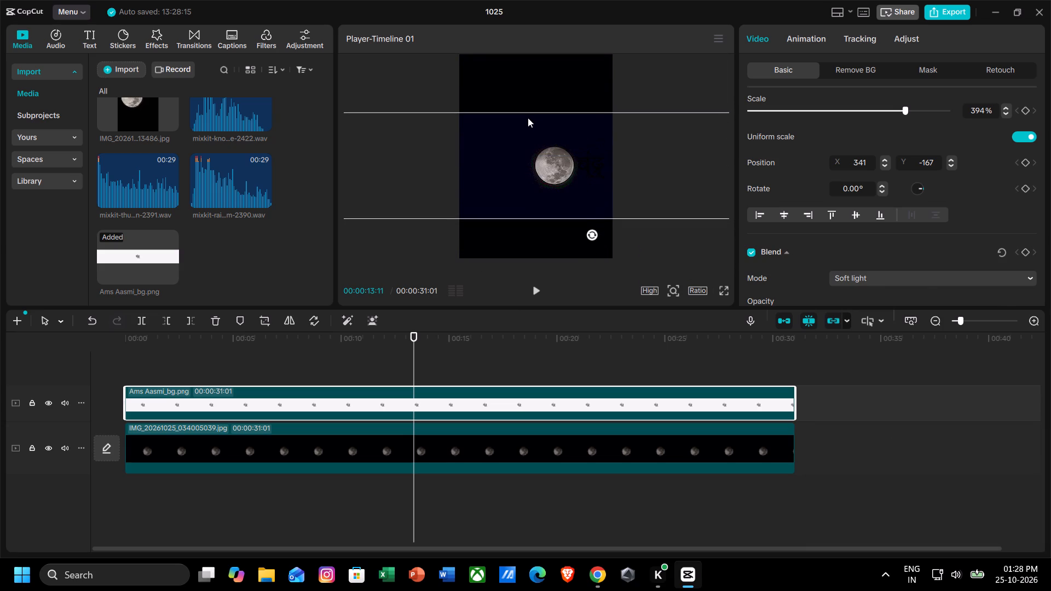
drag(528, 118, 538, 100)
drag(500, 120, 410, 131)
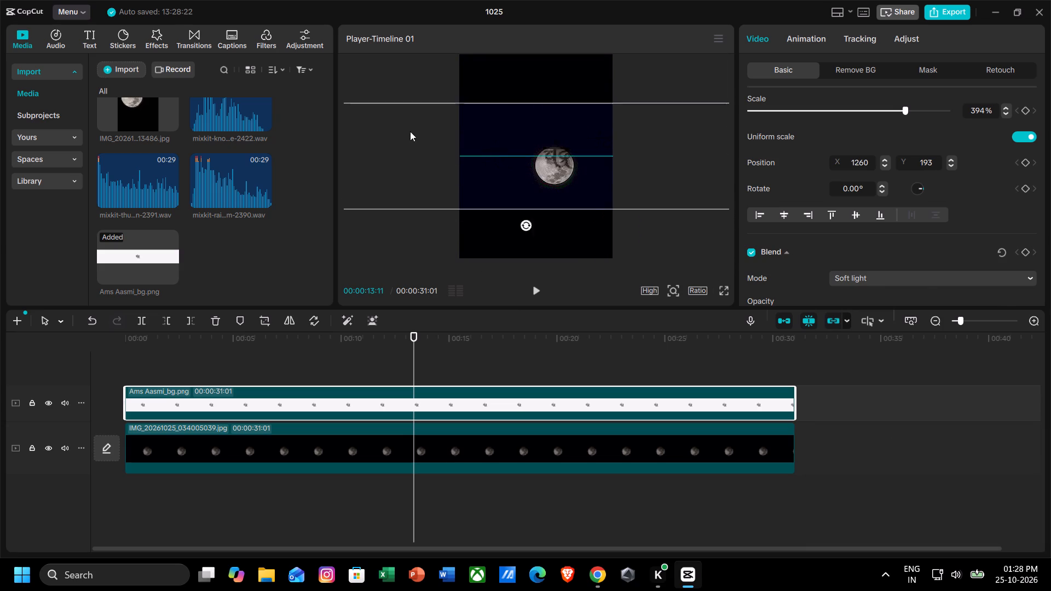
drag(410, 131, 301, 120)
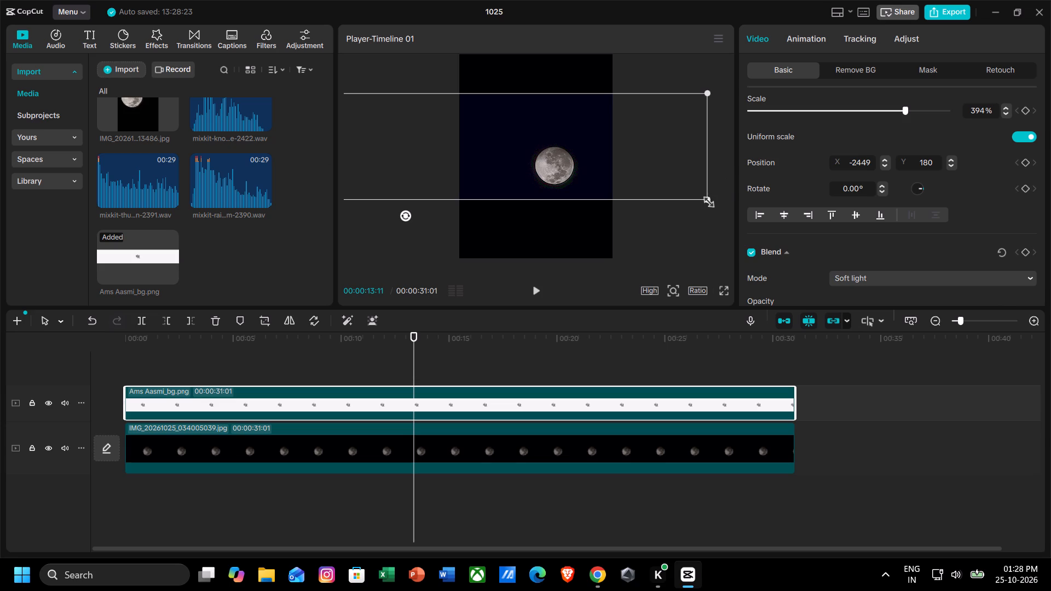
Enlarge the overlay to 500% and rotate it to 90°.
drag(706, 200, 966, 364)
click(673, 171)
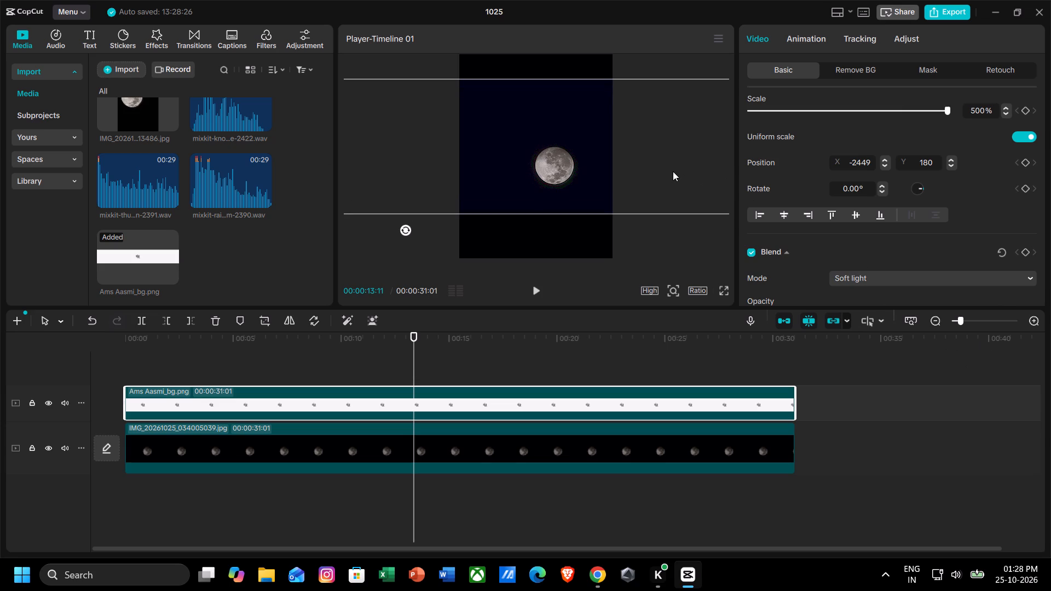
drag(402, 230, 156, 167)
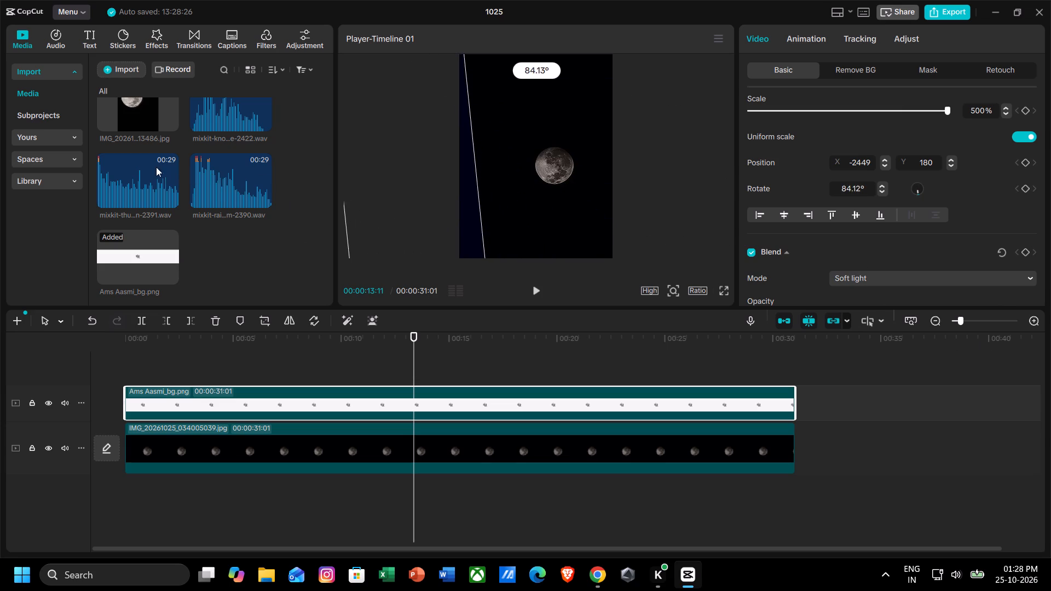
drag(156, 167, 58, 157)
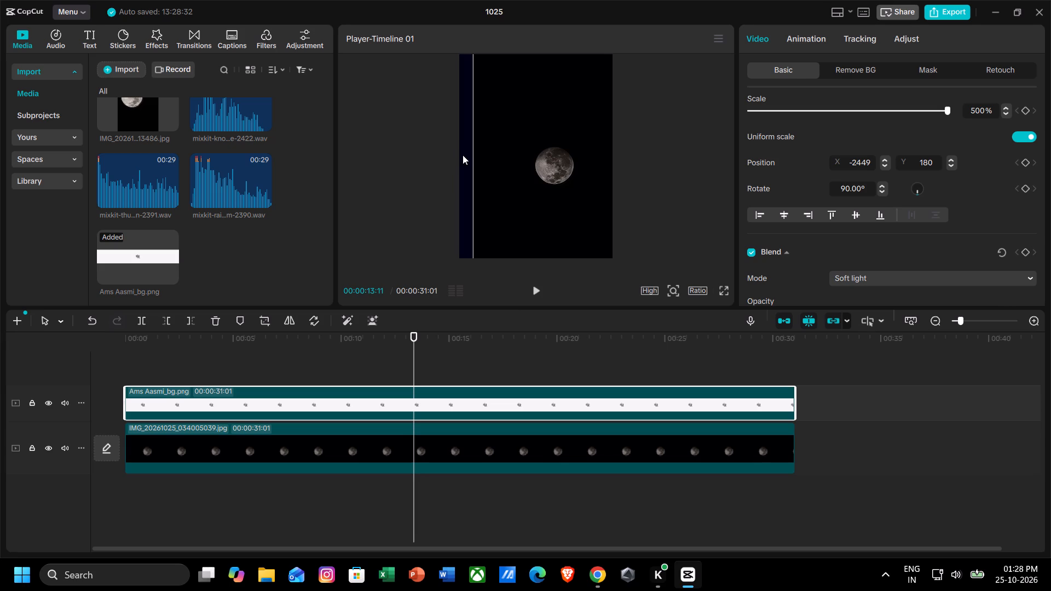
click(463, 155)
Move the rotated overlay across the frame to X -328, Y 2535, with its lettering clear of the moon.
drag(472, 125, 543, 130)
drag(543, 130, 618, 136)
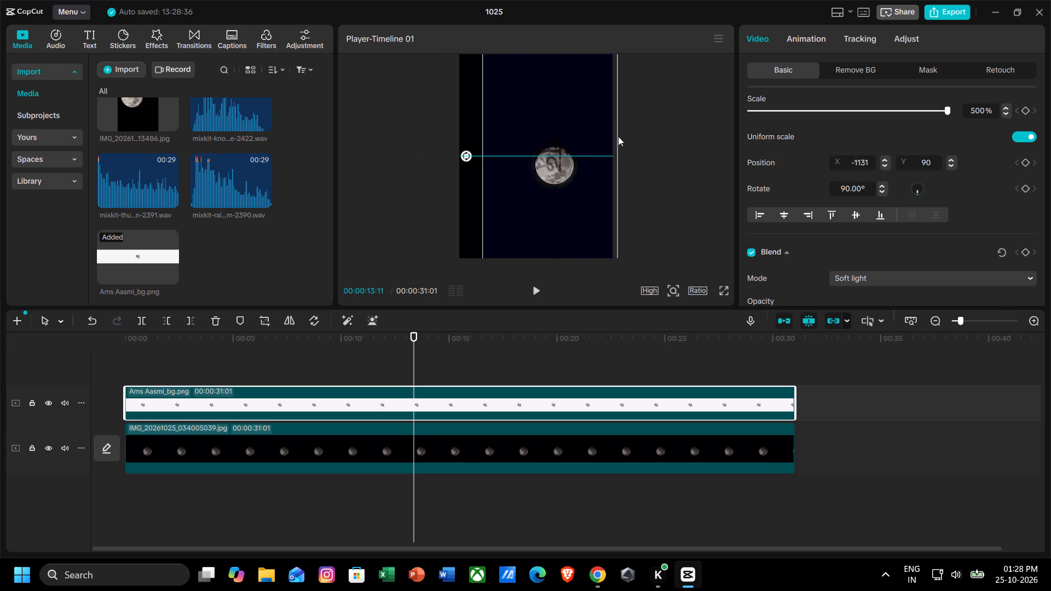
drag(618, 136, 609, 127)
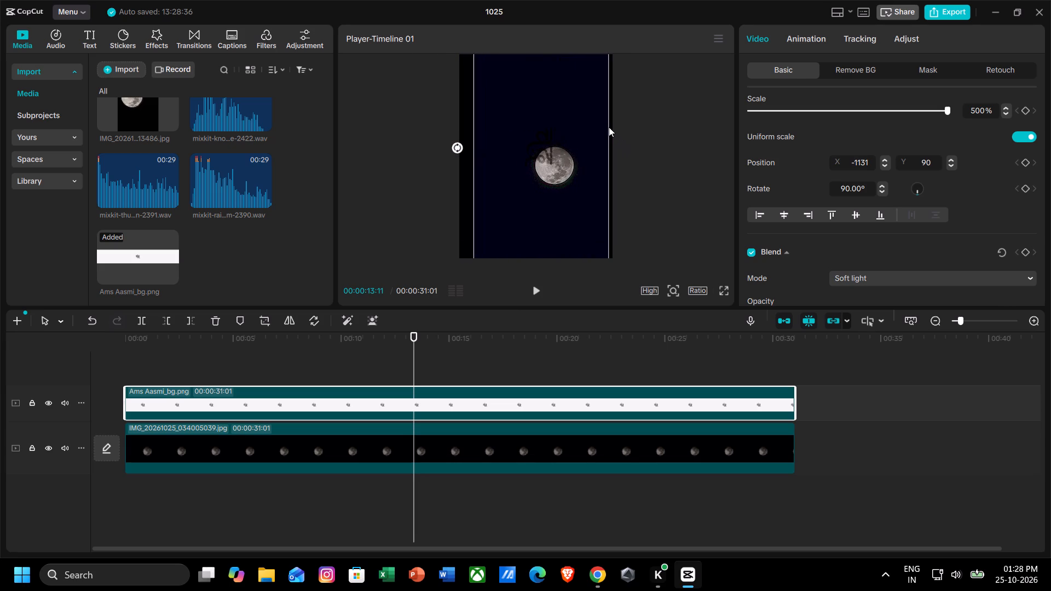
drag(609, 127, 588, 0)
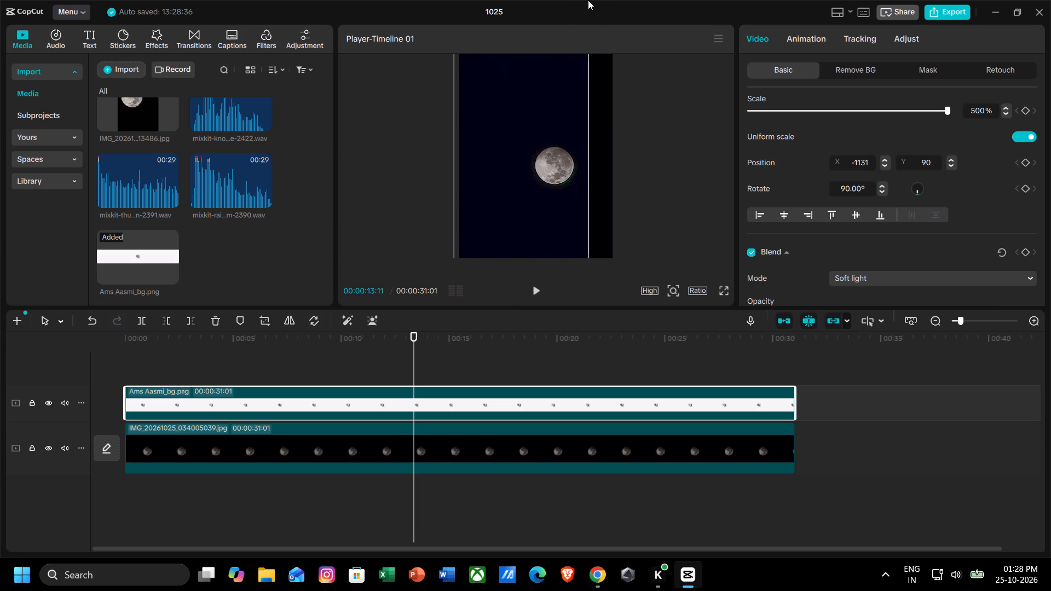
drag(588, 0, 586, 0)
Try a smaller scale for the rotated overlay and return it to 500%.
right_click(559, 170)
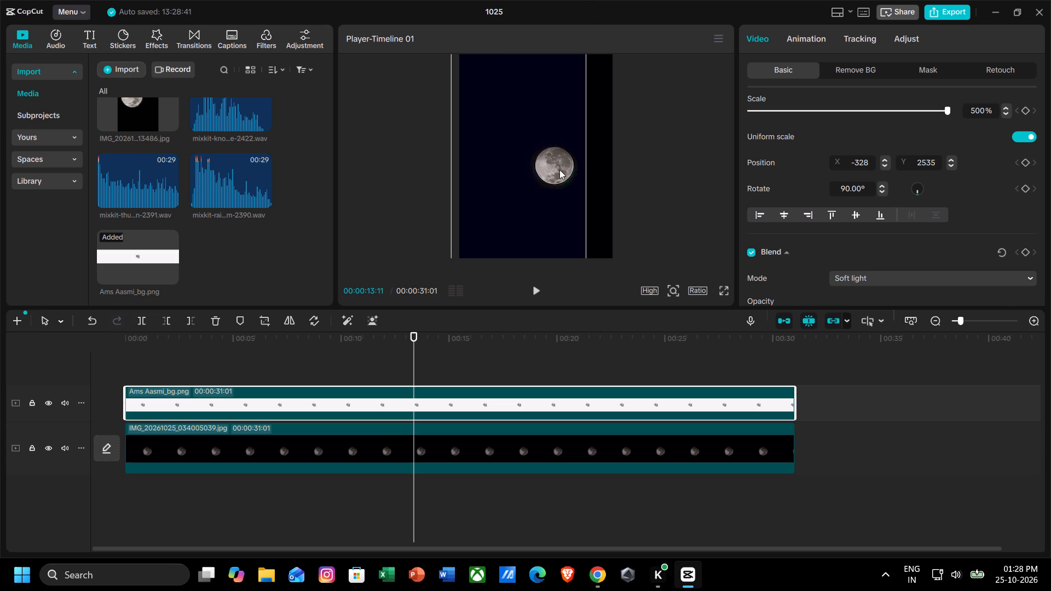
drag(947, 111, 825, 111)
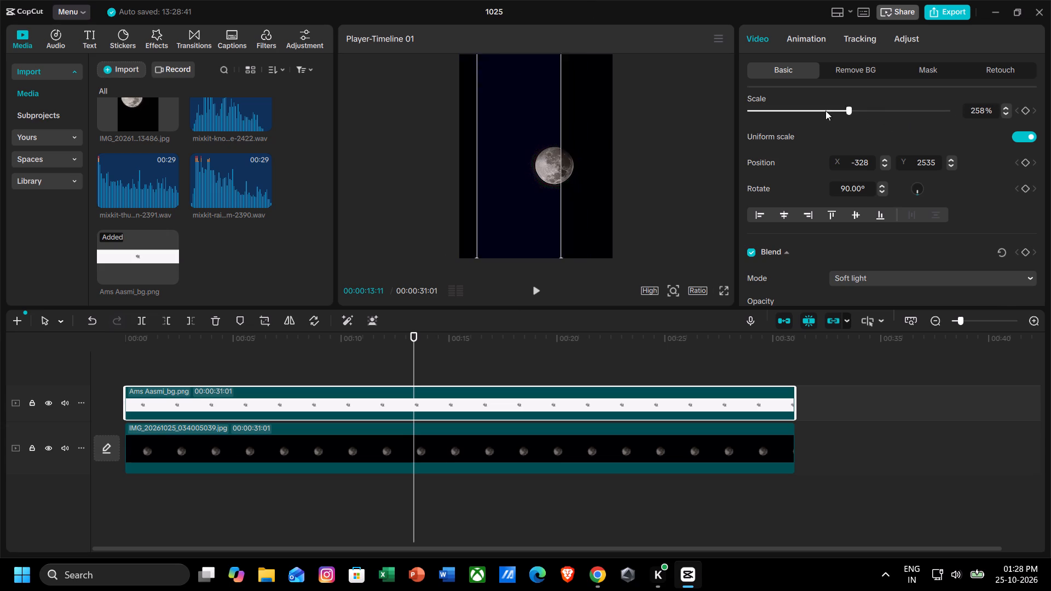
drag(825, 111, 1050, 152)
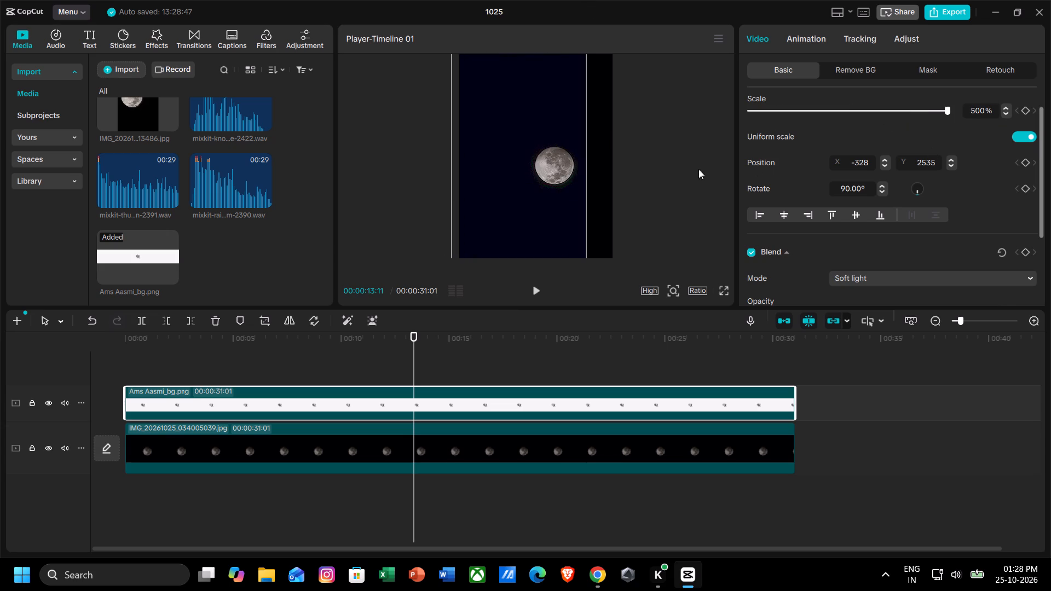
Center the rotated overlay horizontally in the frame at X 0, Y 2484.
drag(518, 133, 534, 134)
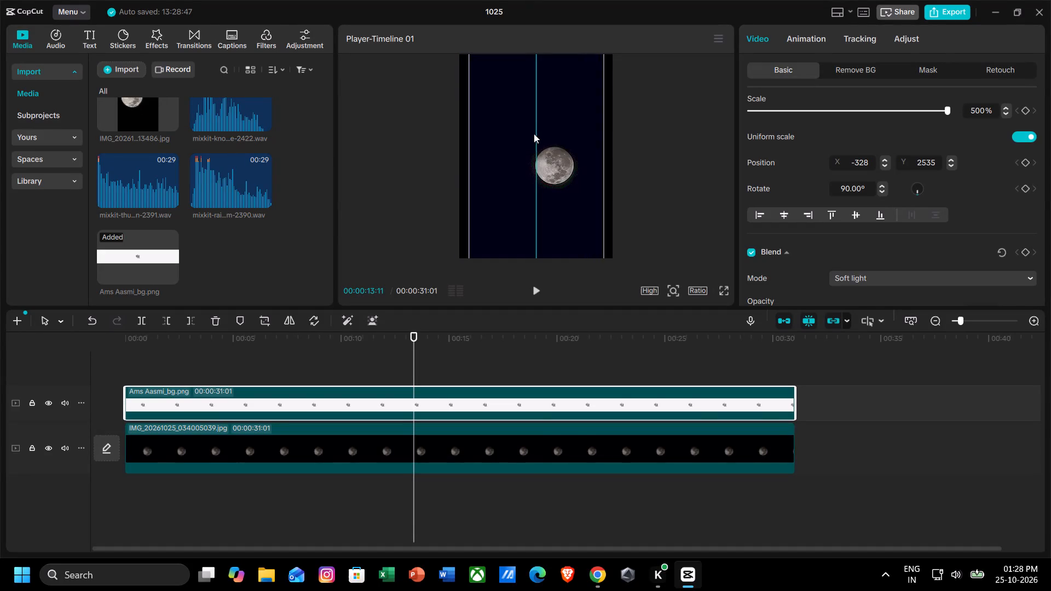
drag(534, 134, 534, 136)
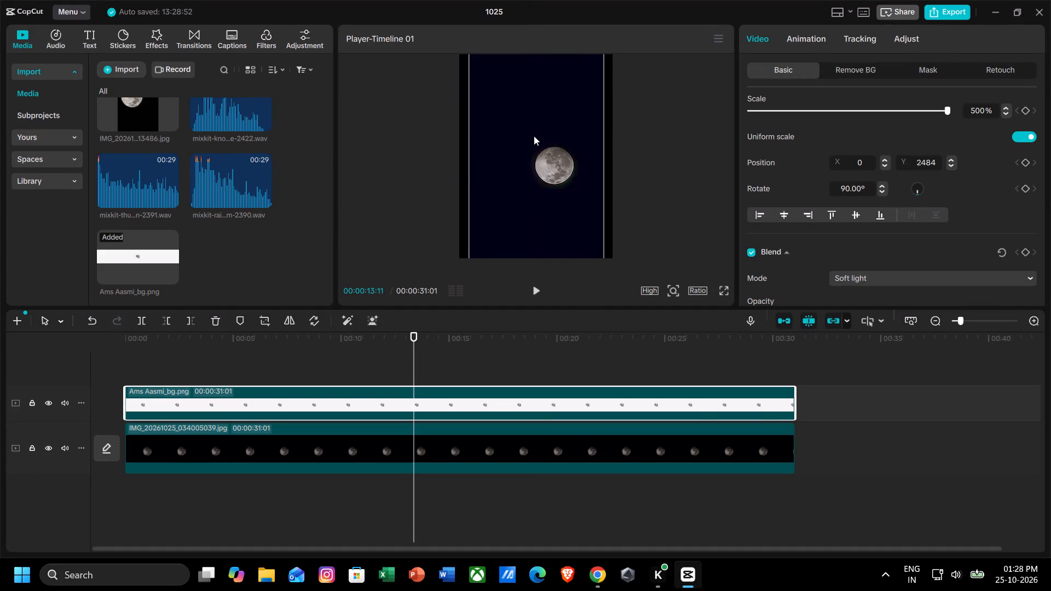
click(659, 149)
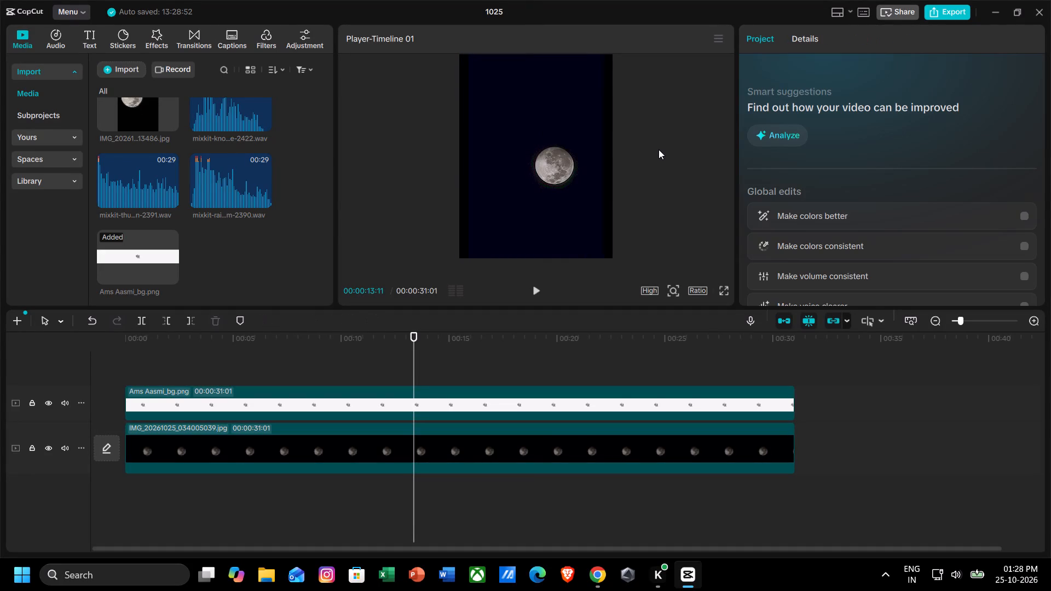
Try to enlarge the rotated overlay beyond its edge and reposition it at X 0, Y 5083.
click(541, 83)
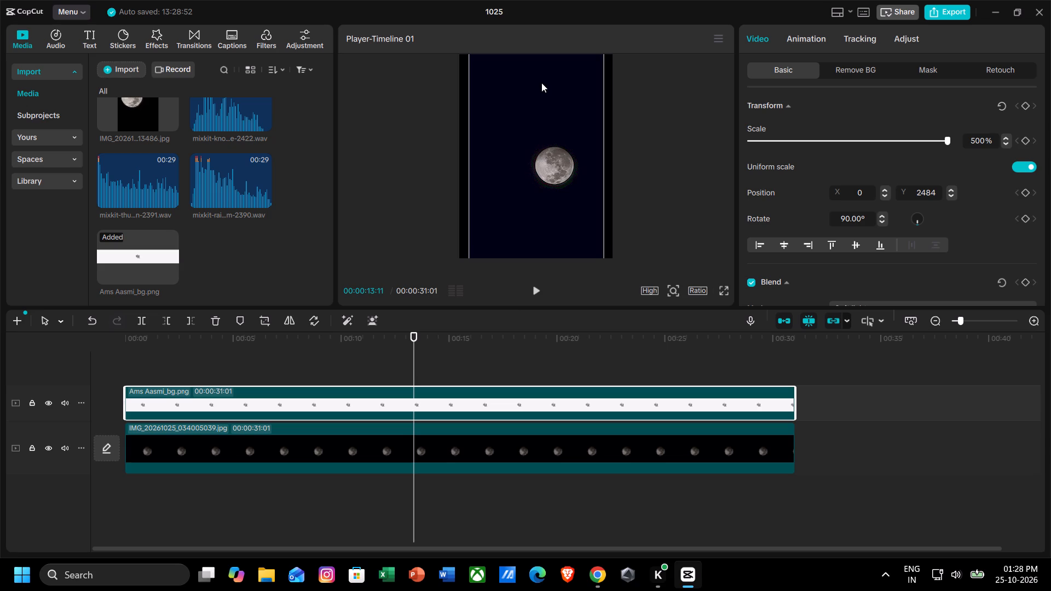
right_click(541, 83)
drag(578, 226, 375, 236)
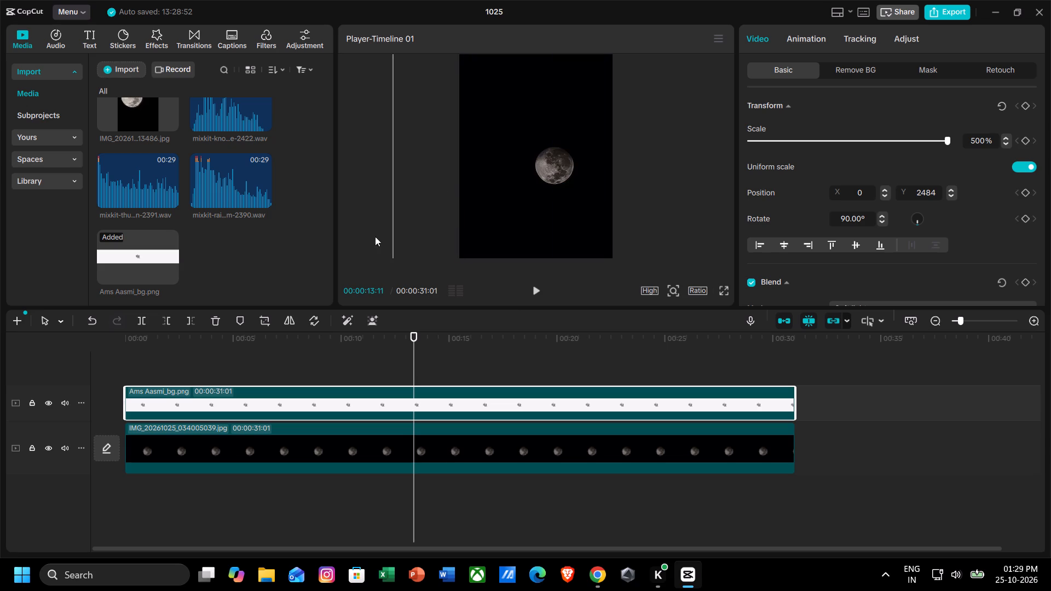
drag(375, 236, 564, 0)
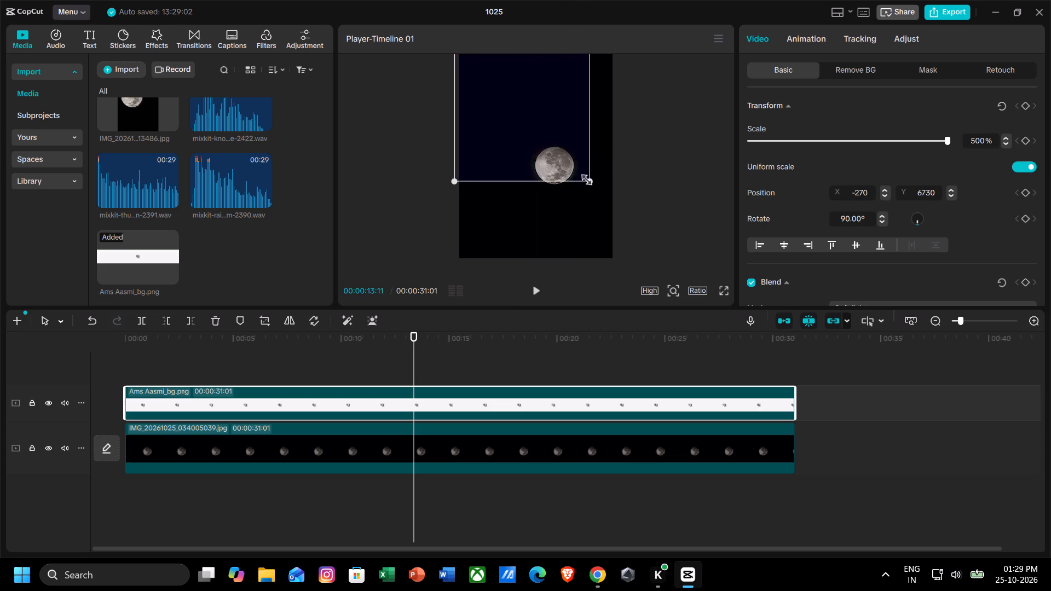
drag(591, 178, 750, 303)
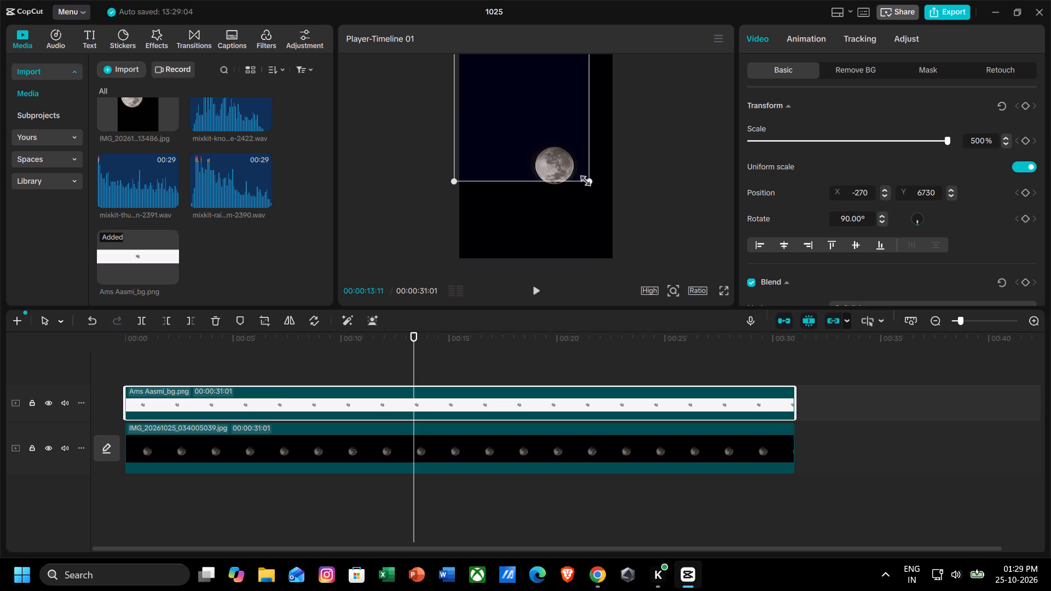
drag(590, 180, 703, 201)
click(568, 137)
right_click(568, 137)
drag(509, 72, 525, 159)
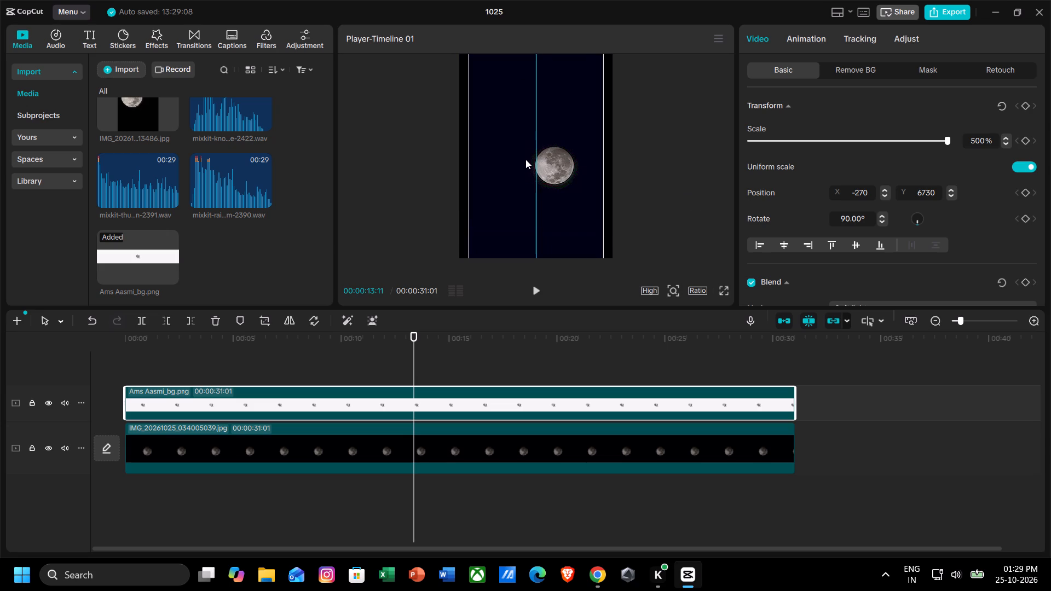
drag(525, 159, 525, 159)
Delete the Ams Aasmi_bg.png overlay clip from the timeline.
right_click(525, 159)
right_click(523, 399)
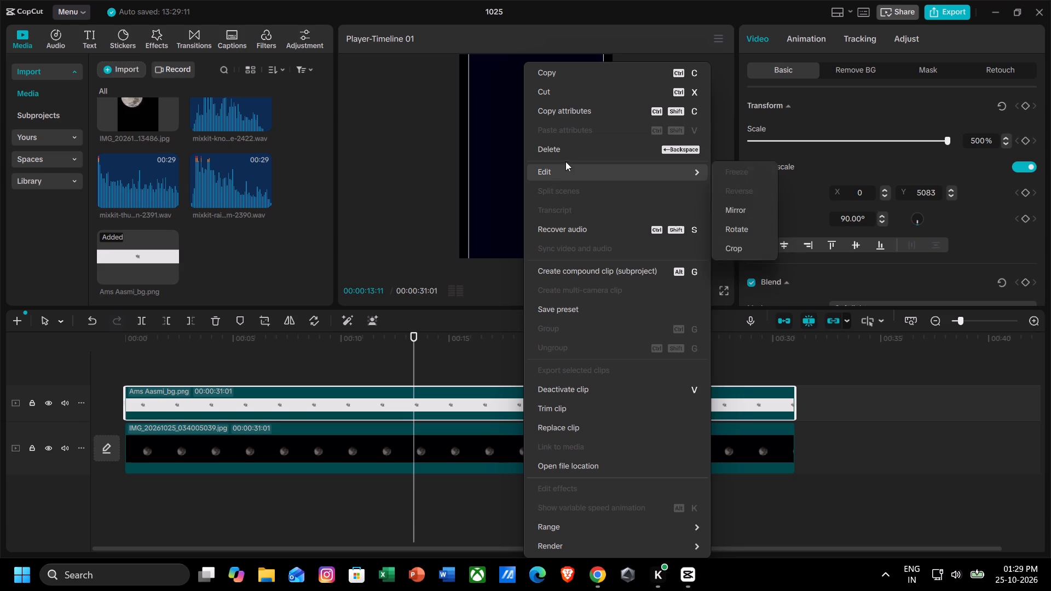
click(585, 148)
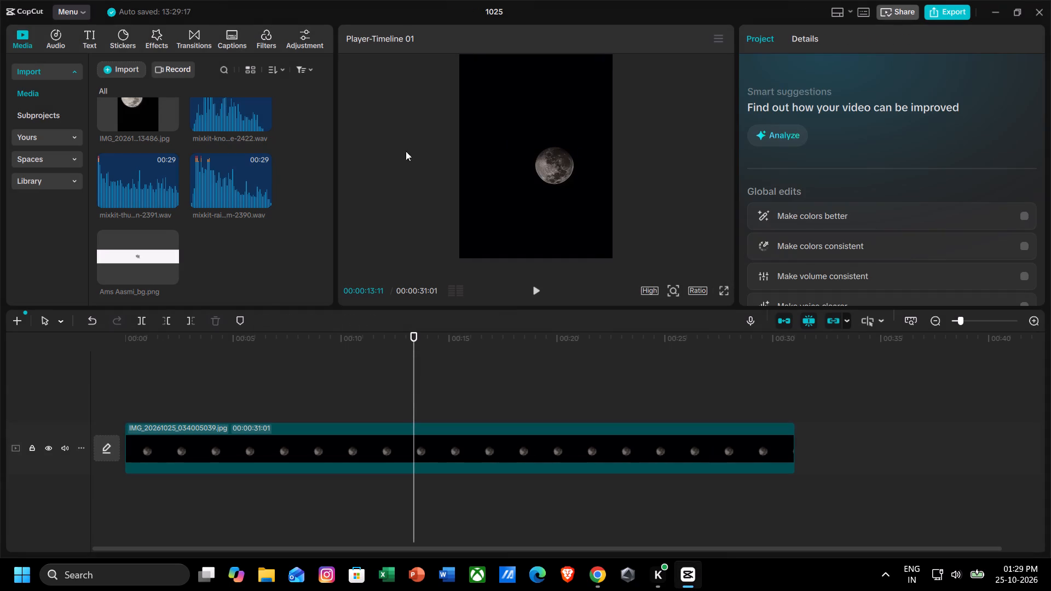
Open the media import dialog and browse the Downloads folder for a background image.
scroll(181, 197, up, 2)
click(130, 67)
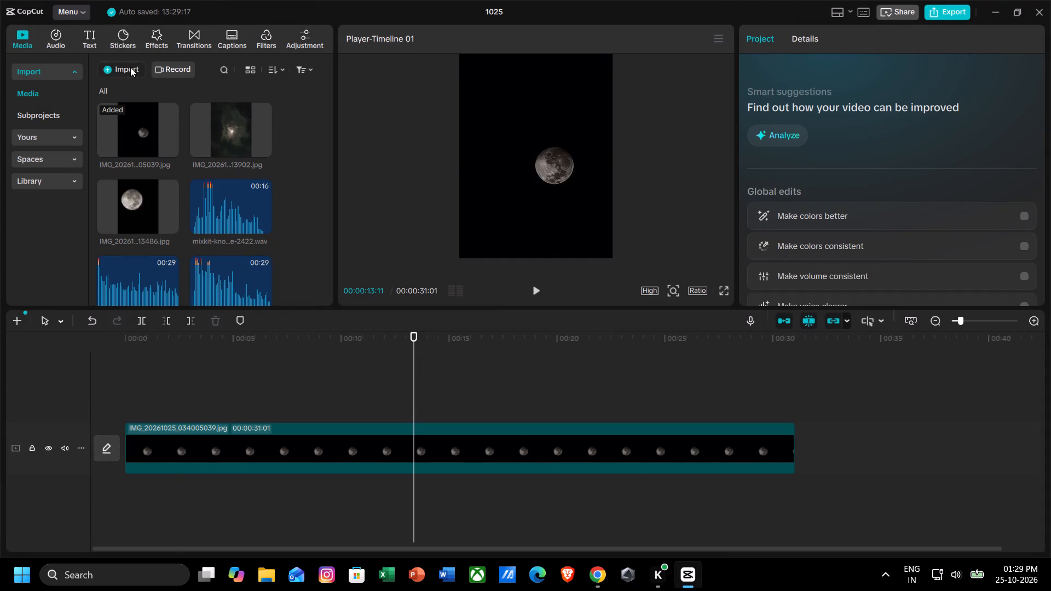
scroll(343, 194, down, 2)
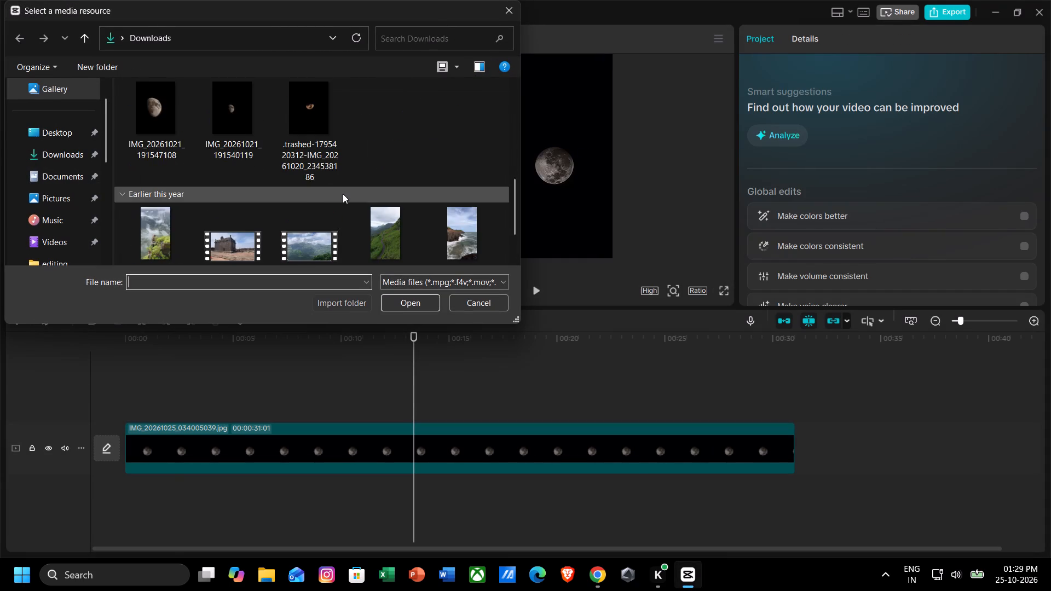
scroll(343, 194, down, 2)
scroll(343, 194, up, 2)
scroll(343, 194, down, 1)
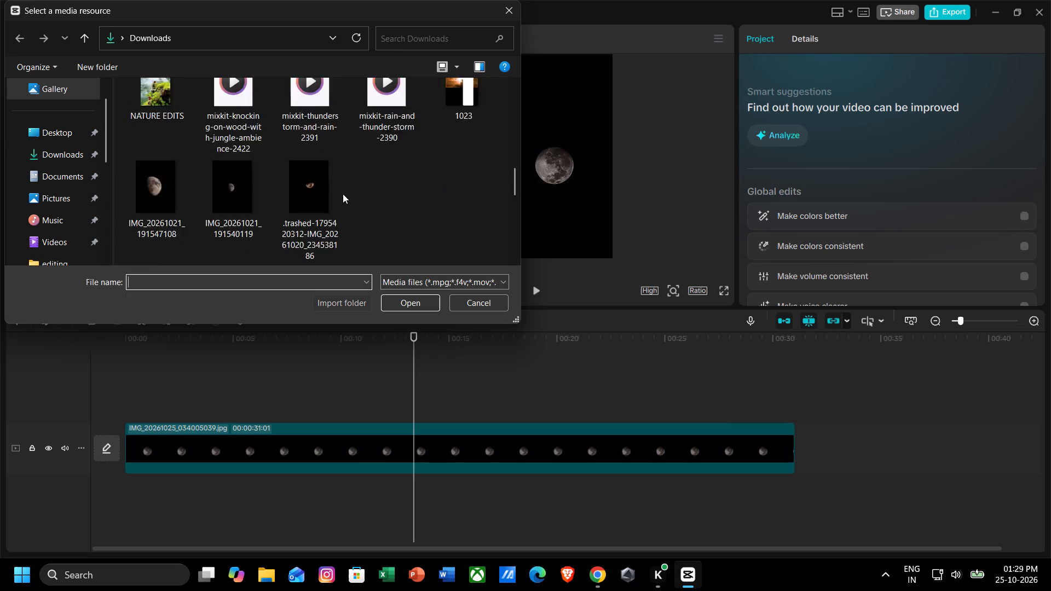
scroll(343, 194, down, 1)
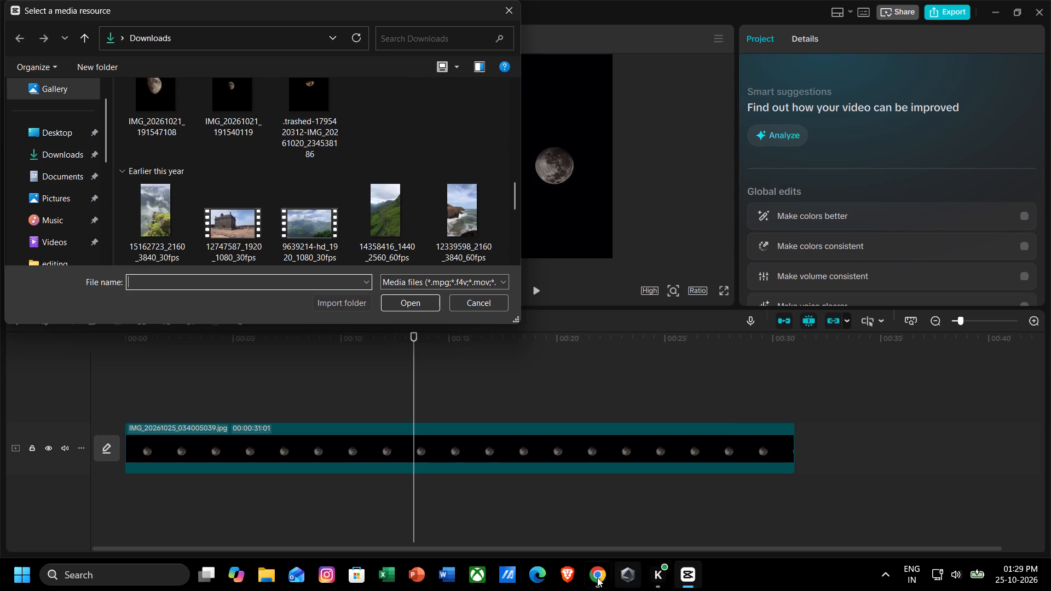
Switch to Chrome, search Google for "white background" in a new tab, and save the White Background Plain image to Downloads as download.jpg.
click(602, 569)
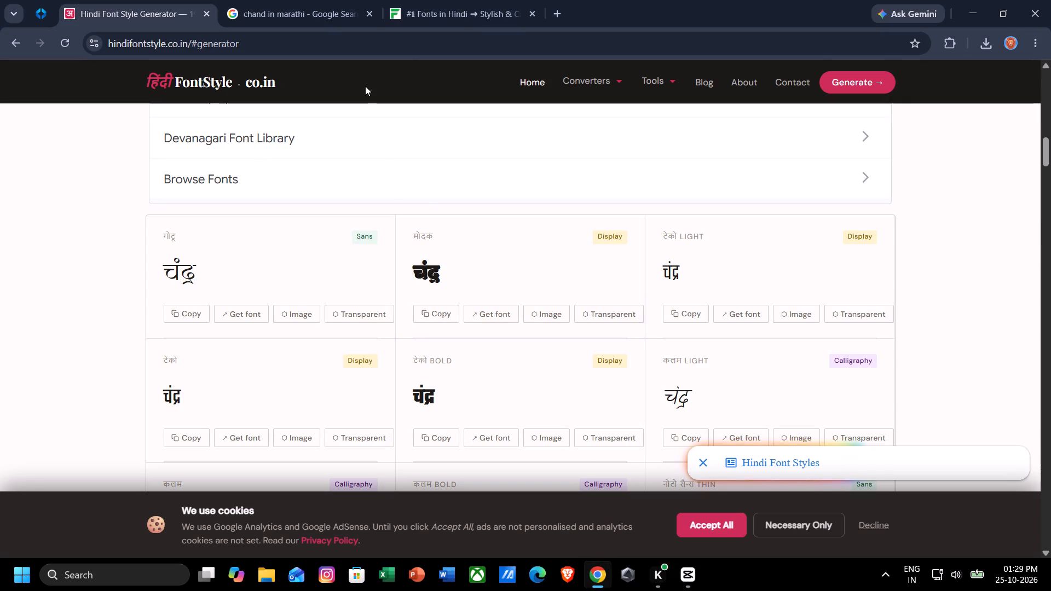
click(563, 5)
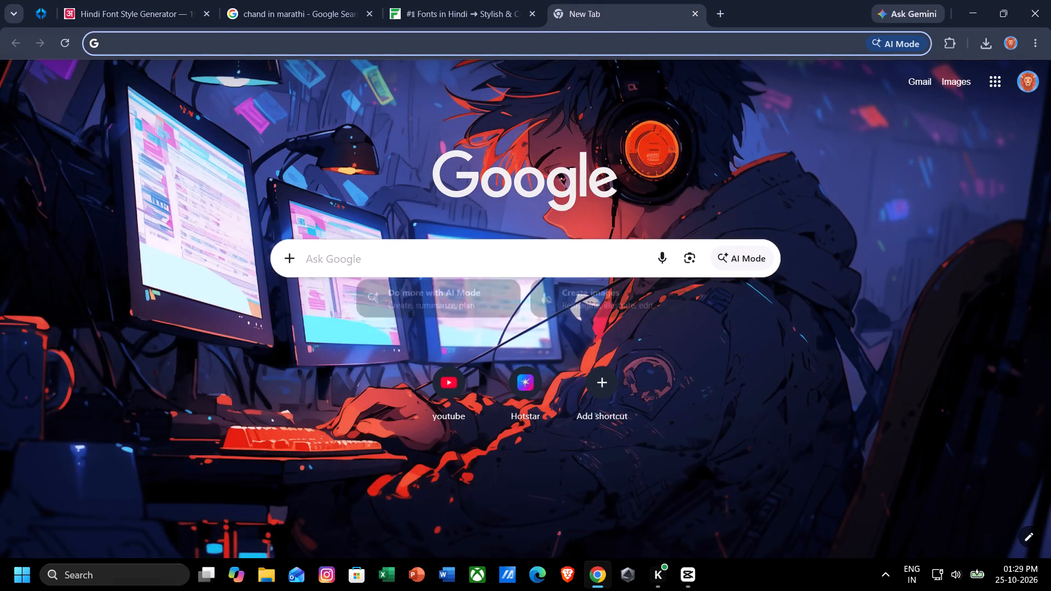
click(367, 245)
text(white background)
key(Return)
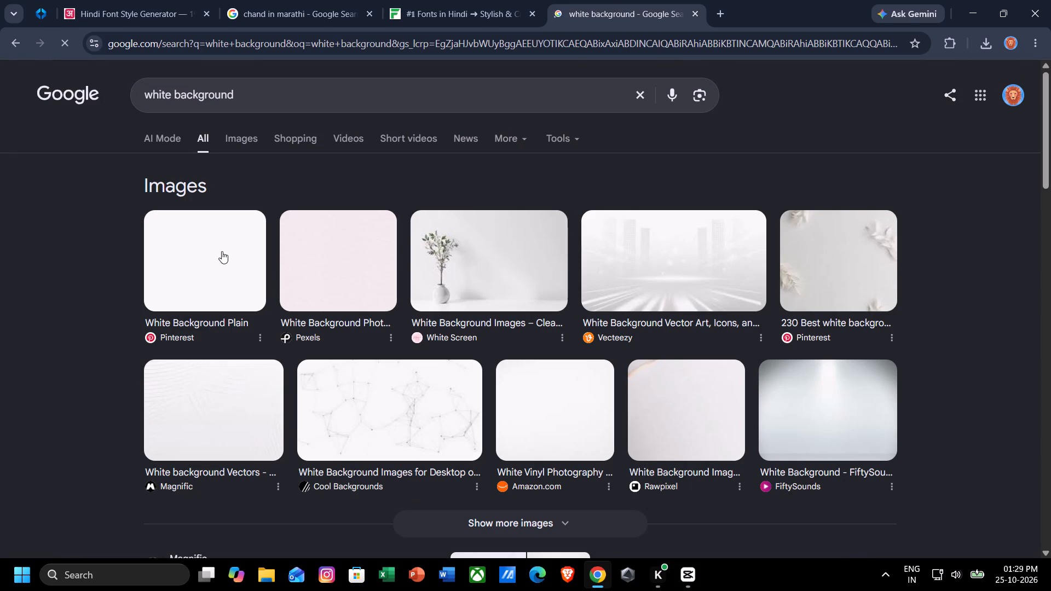
right_click(222, 251)
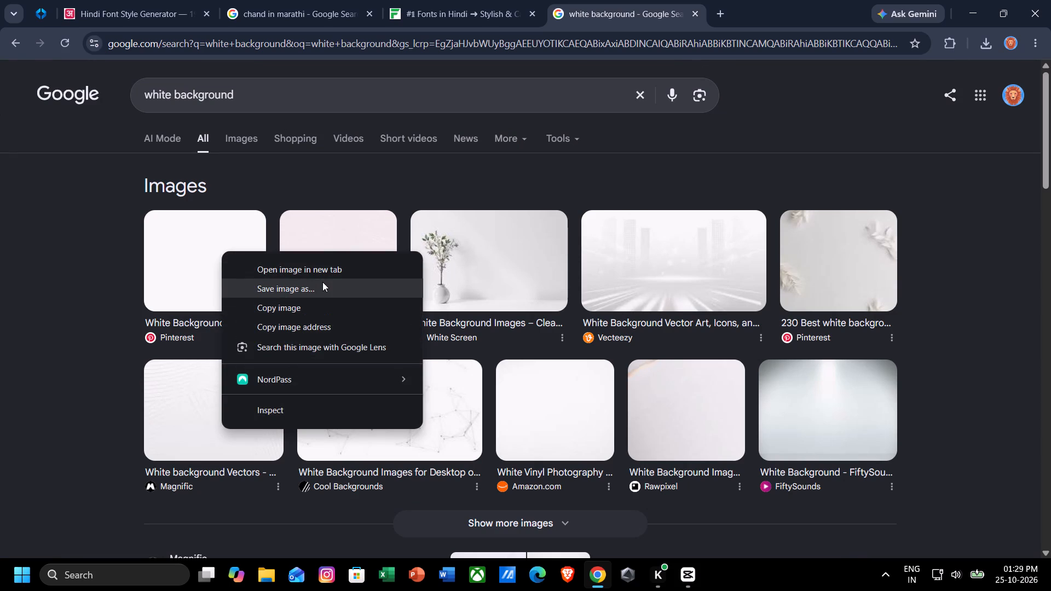
click(323, 287)
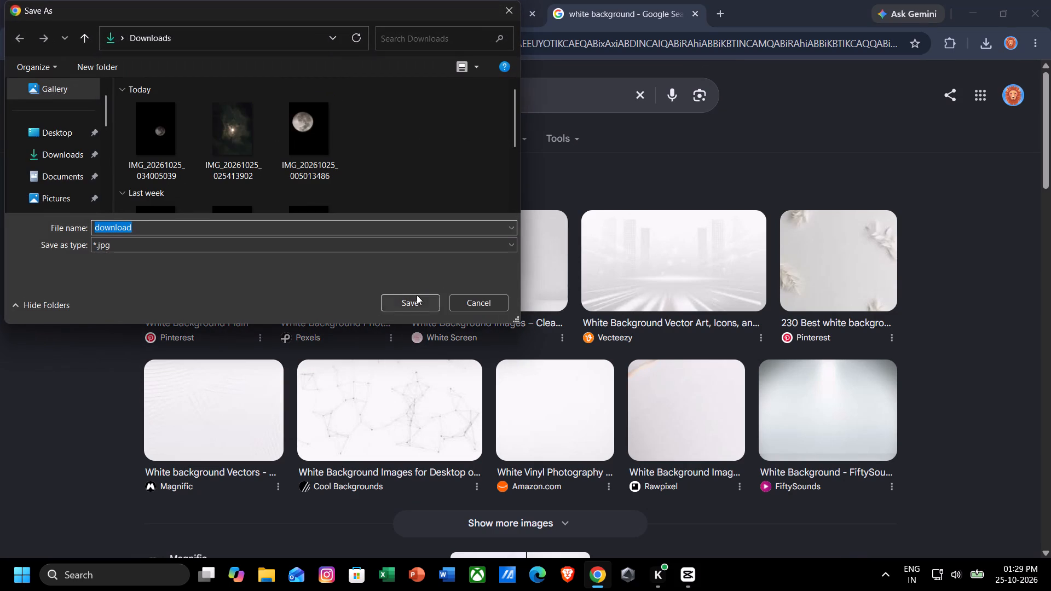
click(417, 295)
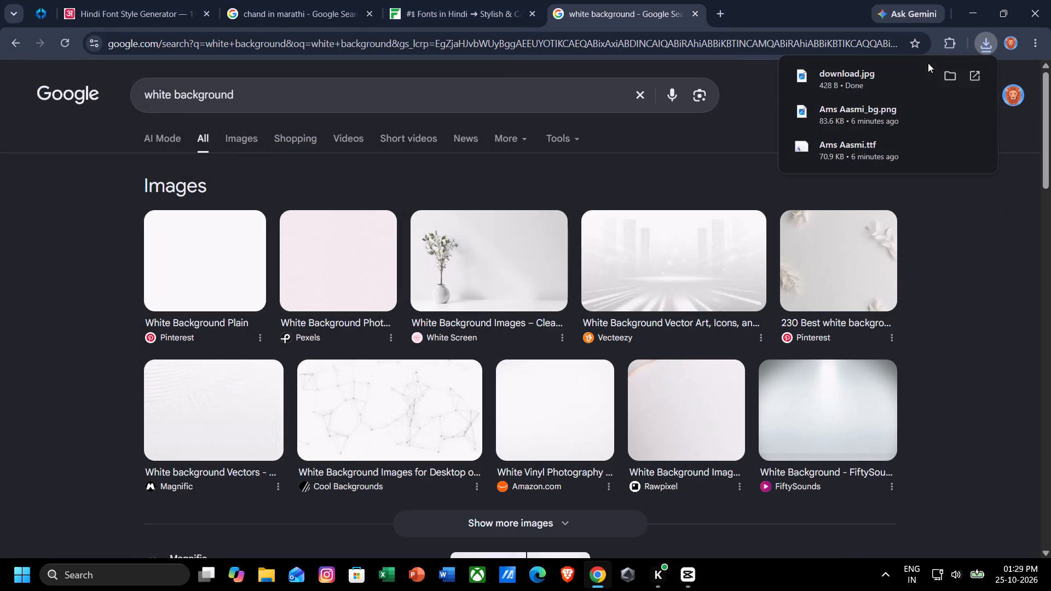
Return to CapCut and import download.jpg from the Downloads folder into the project media.
click(677, 584)
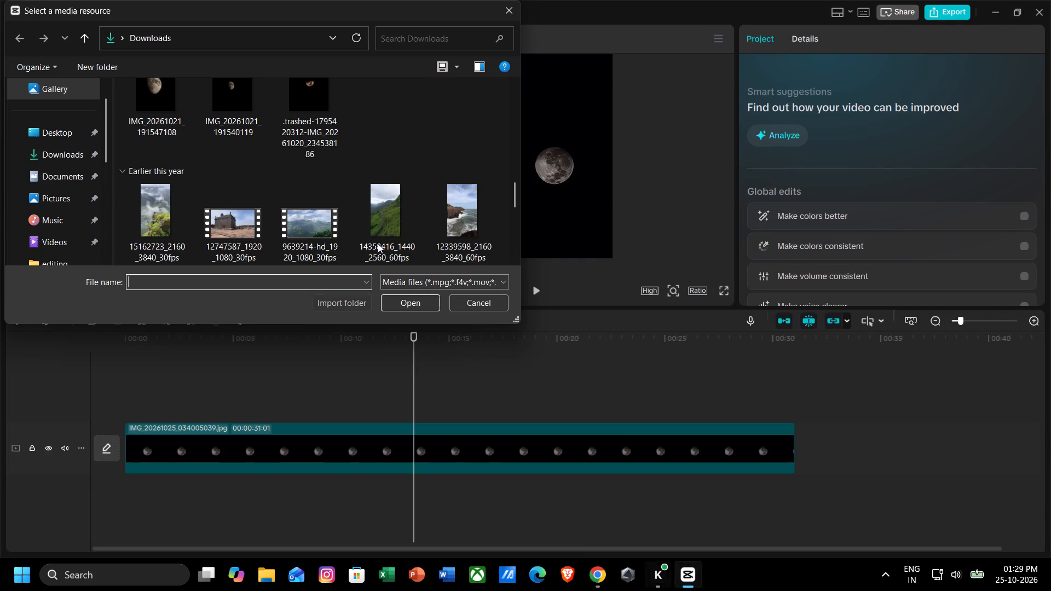
scroll(165, 89, up, 5)
double_click(459, 124)
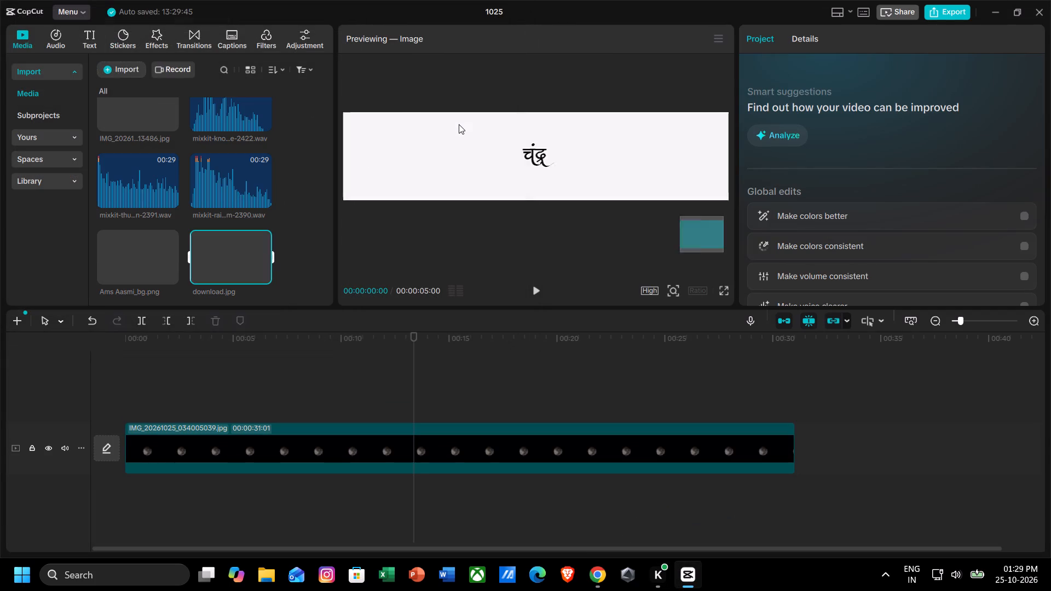
Place download.jpg on a track above the moon photo, starting at the timeline's beginning, and extend it to 00:00:30:25.
click(261, 277)
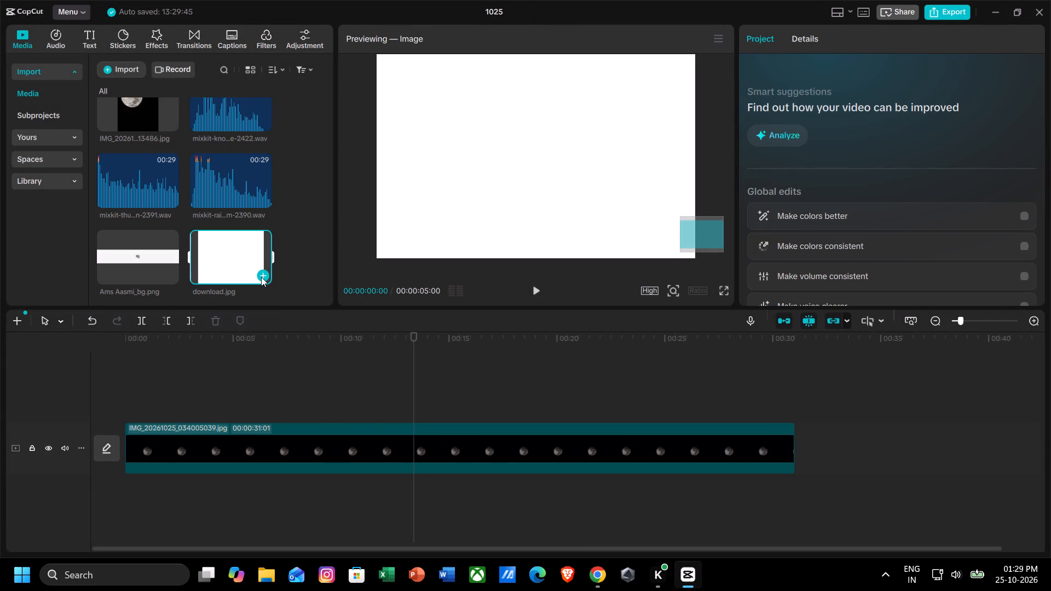
drag(189, 463, 222, 410)
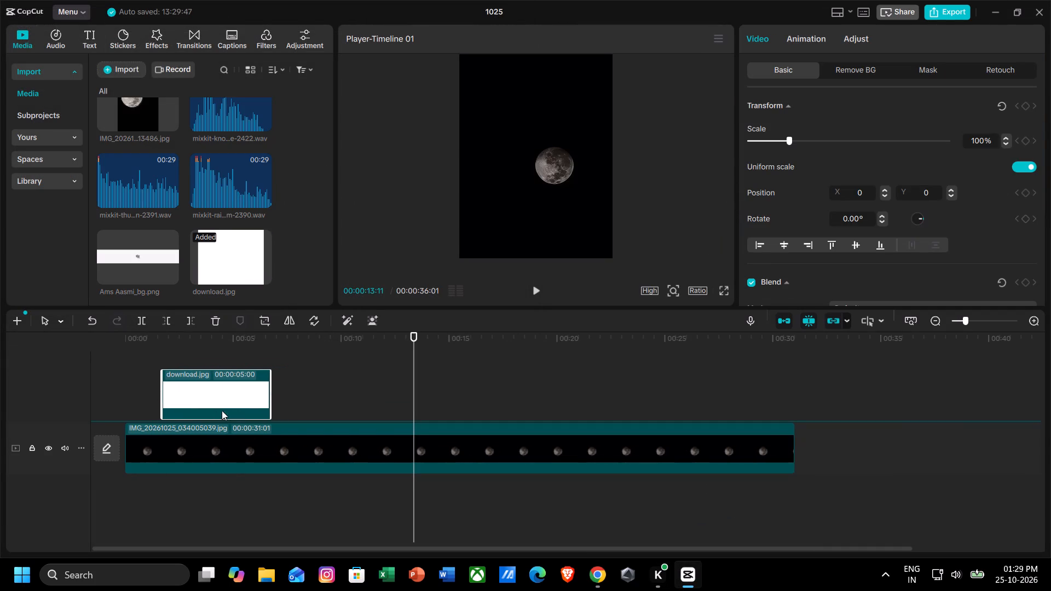
drag(222, 410, 192, 410)
drag(235, 402, 789, 413)
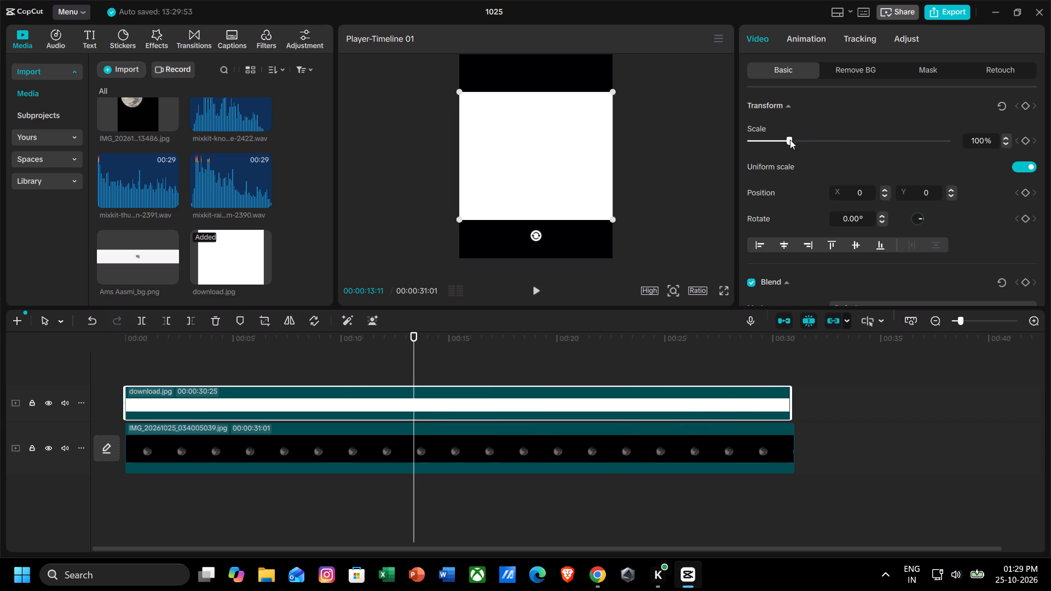
Scale the white download.jpg overlay to 262% to cover the whole frame.
drag(789, 140, 853, 147)
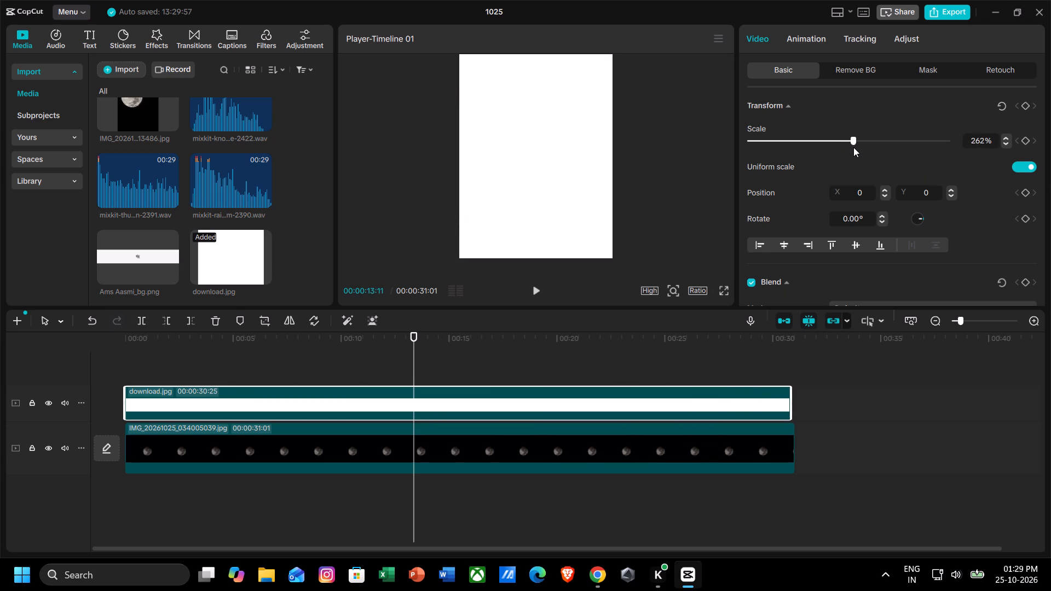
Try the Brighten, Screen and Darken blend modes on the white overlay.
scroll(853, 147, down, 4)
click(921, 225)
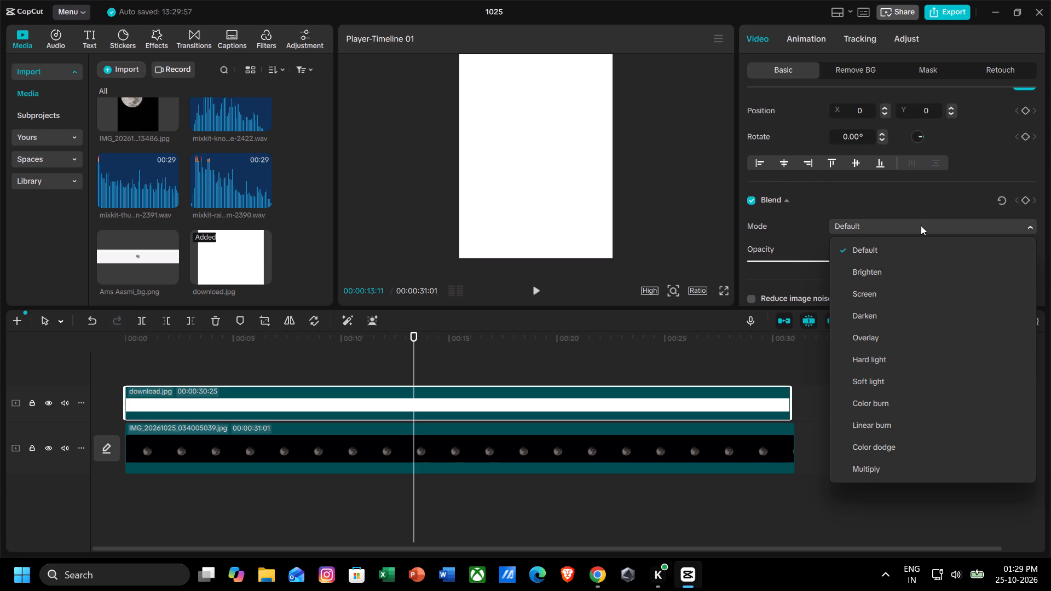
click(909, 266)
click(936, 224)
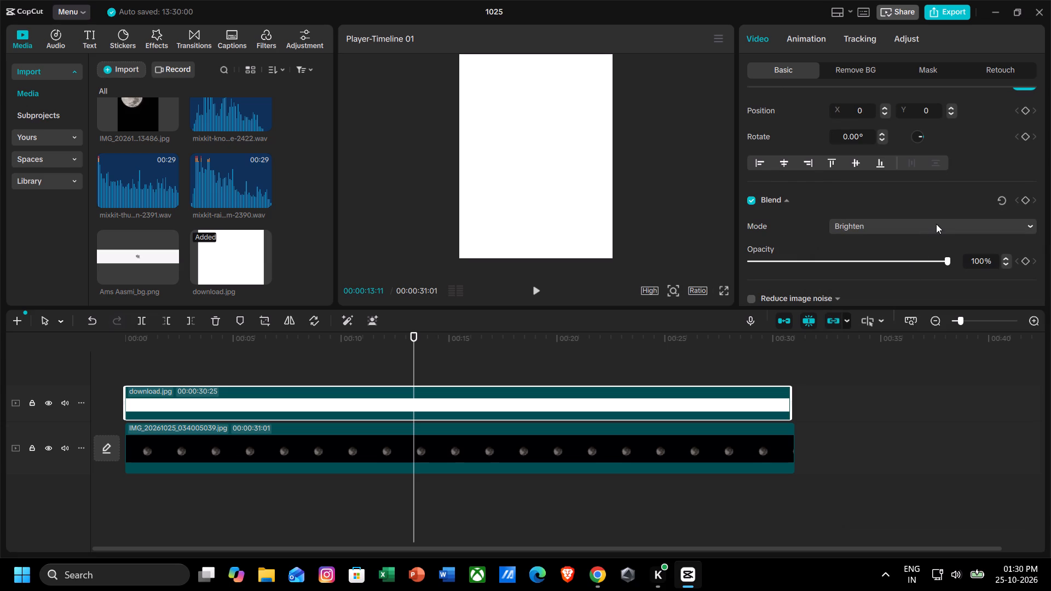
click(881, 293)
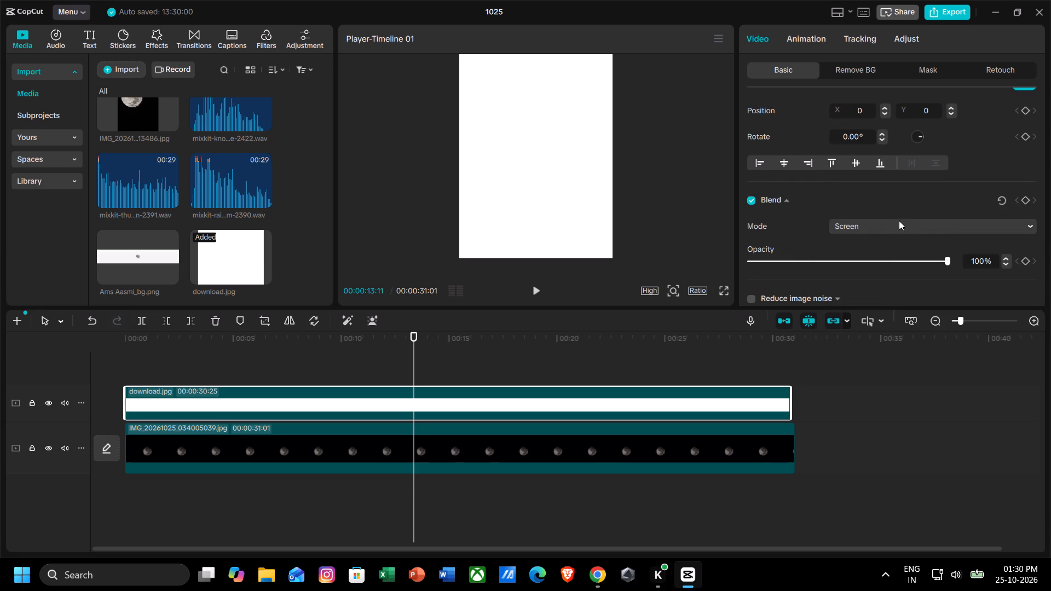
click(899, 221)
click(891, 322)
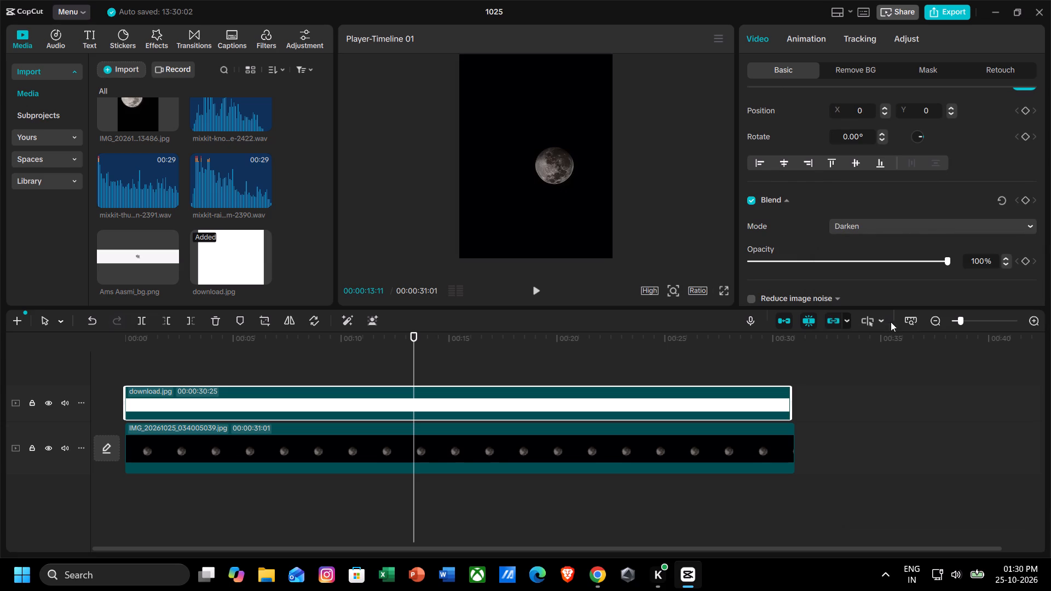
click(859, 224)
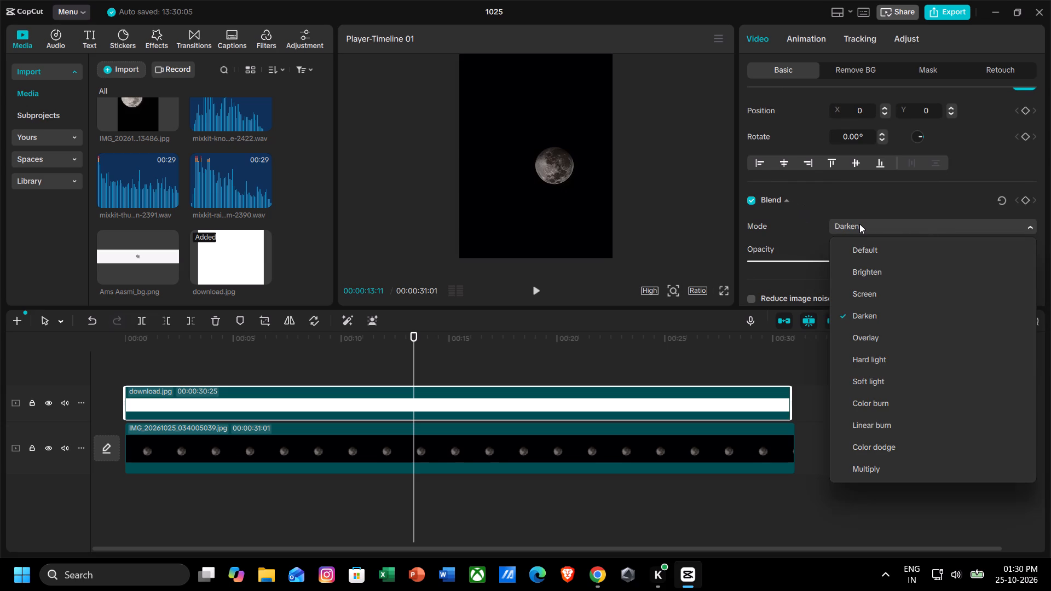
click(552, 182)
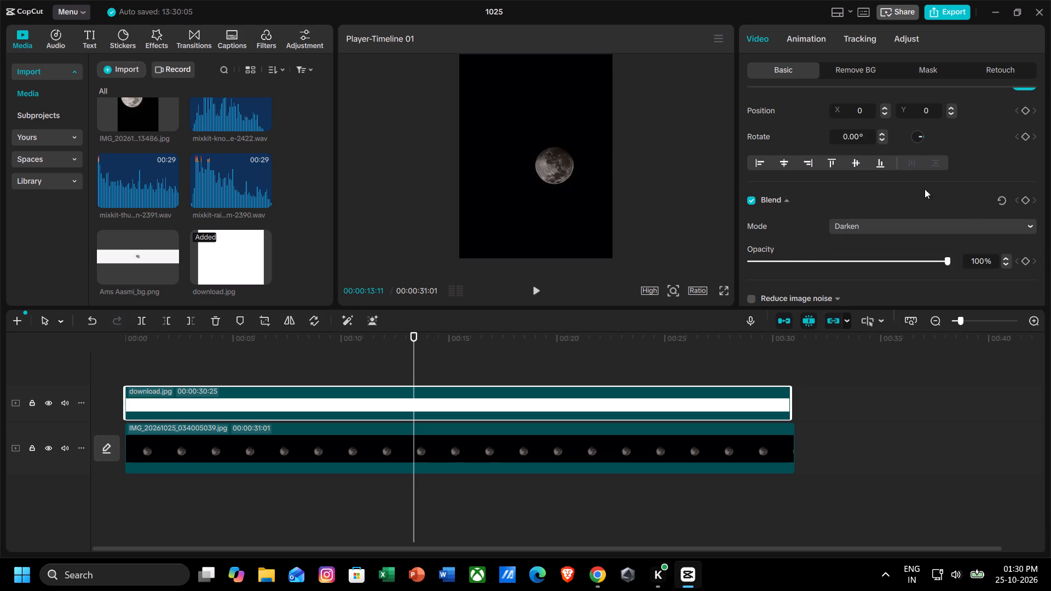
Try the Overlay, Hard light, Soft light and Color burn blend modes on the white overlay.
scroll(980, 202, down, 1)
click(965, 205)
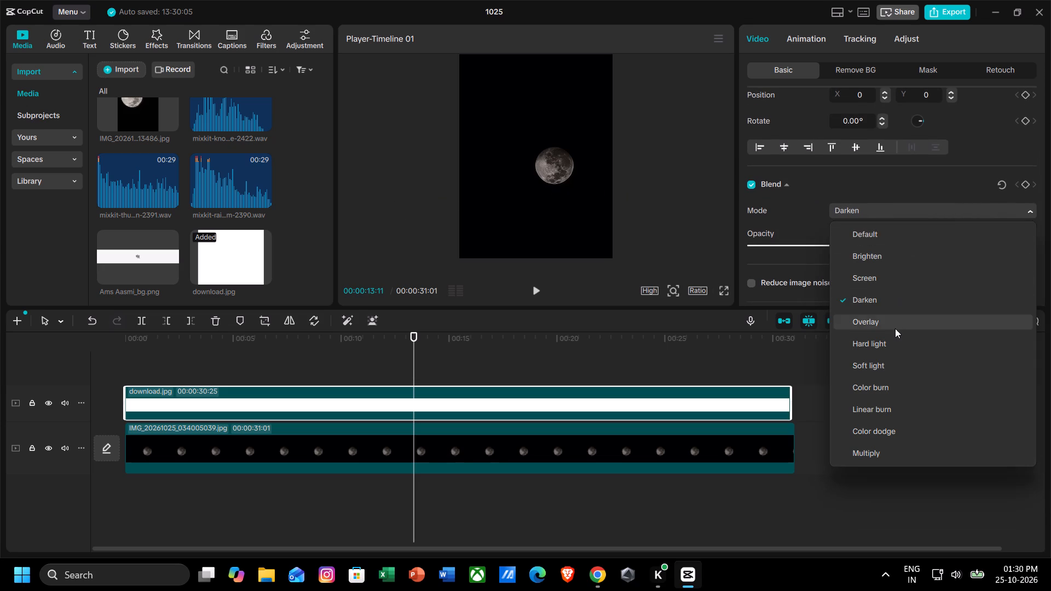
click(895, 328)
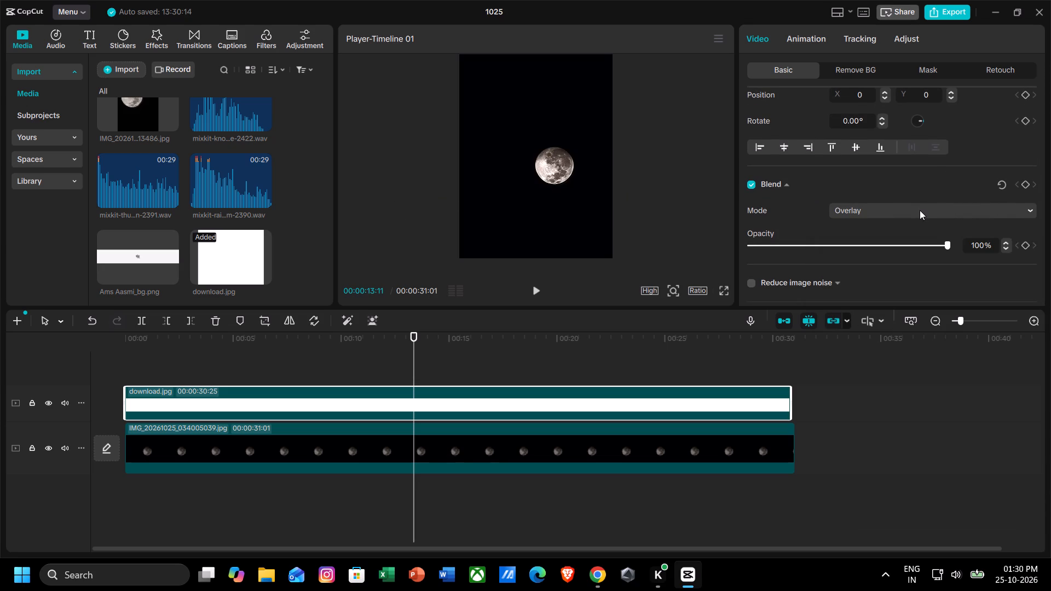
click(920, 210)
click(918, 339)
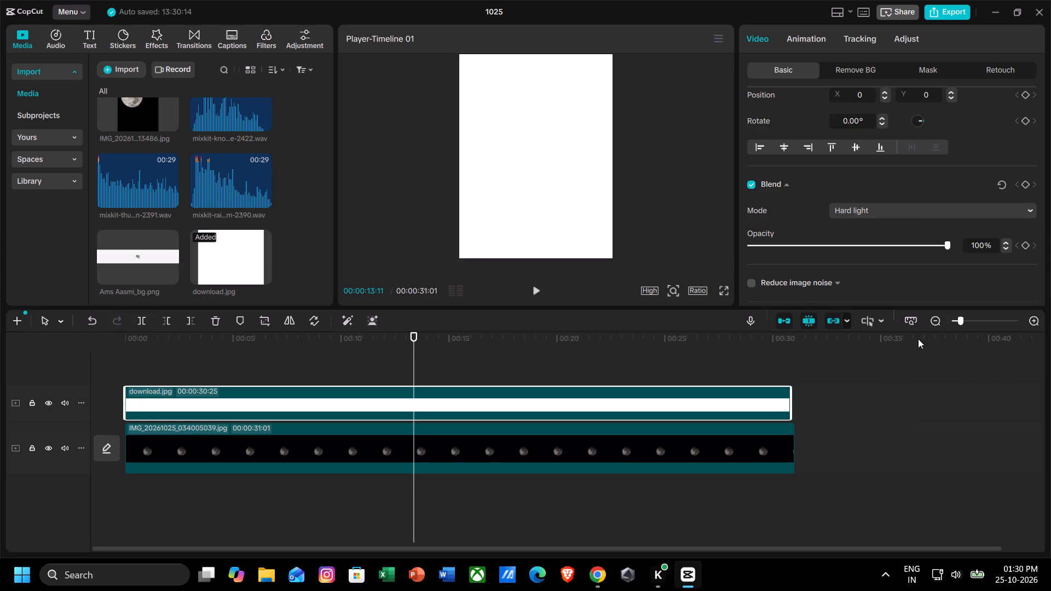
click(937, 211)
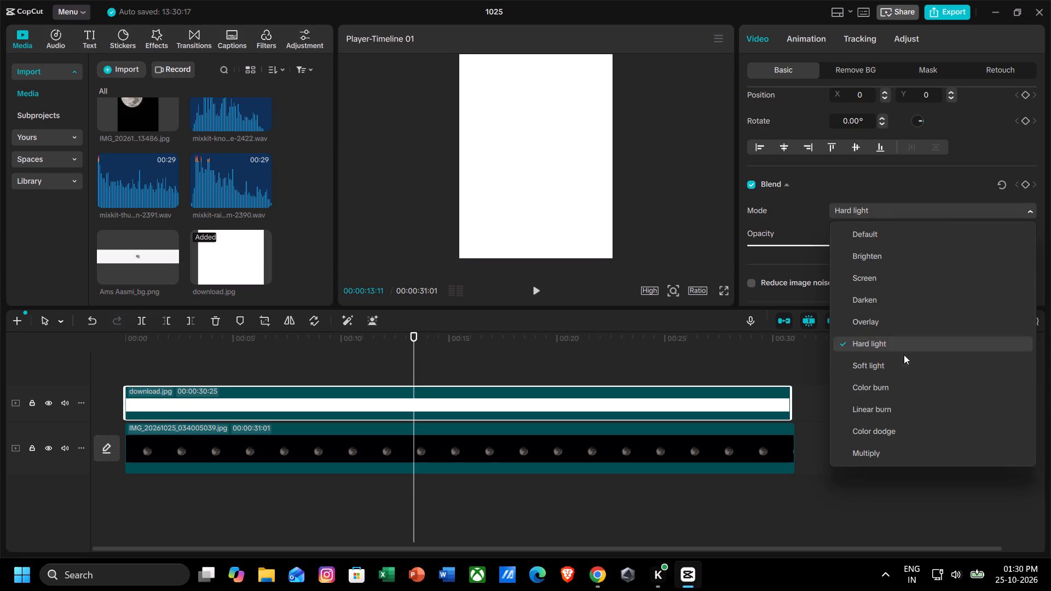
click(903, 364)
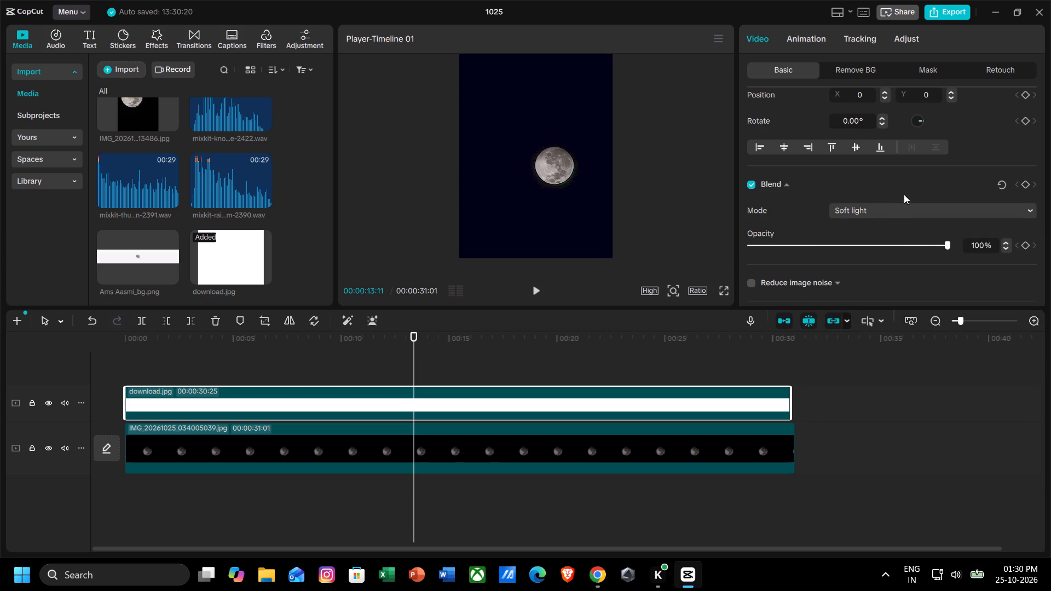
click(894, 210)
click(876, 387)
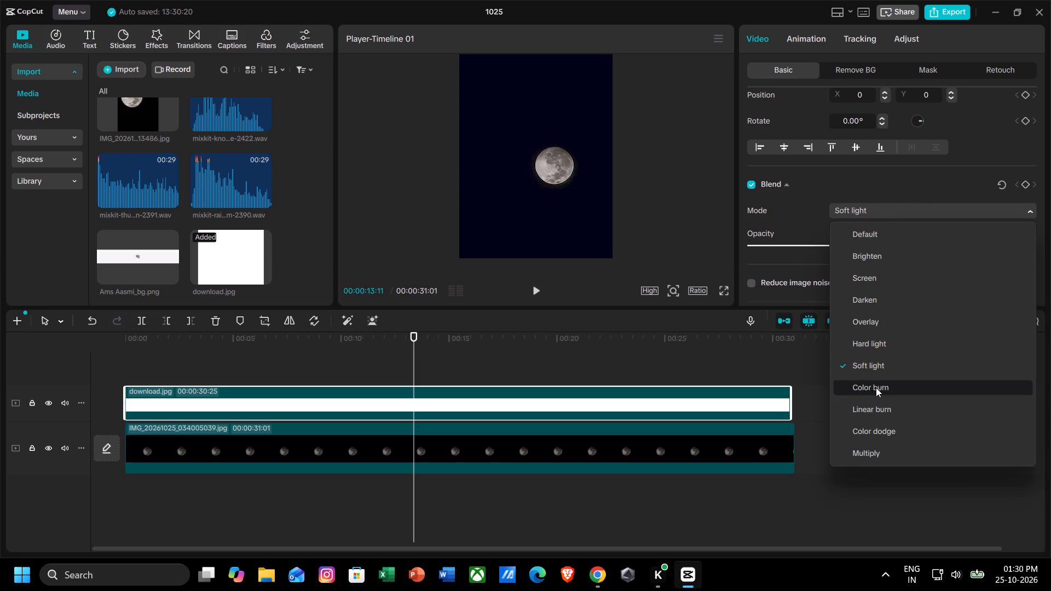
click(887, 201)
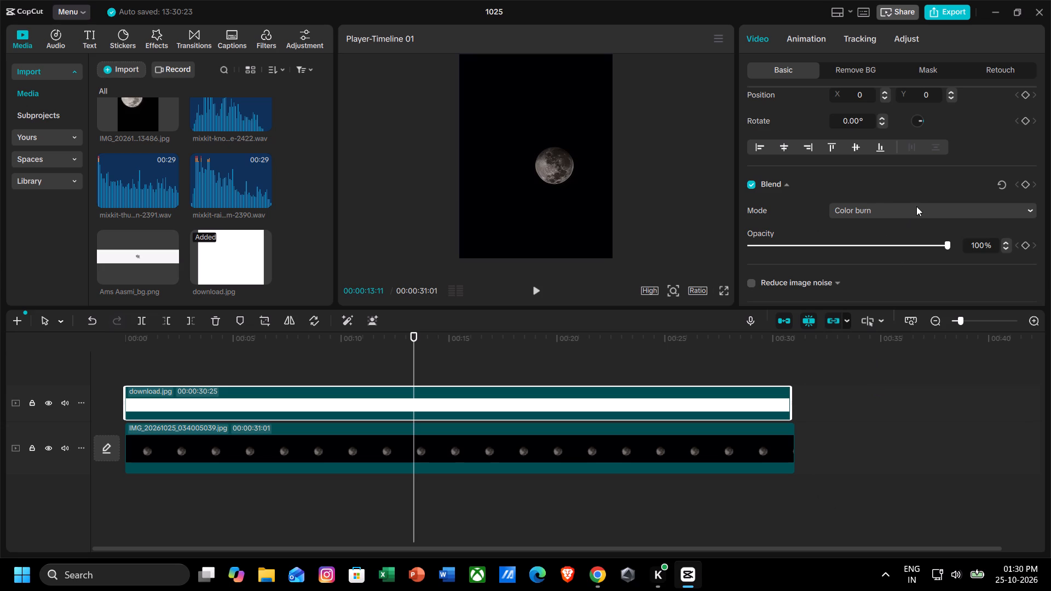
Set the white overlay's blend mode to Soft light.
click(916, 206)
click(909, 368)
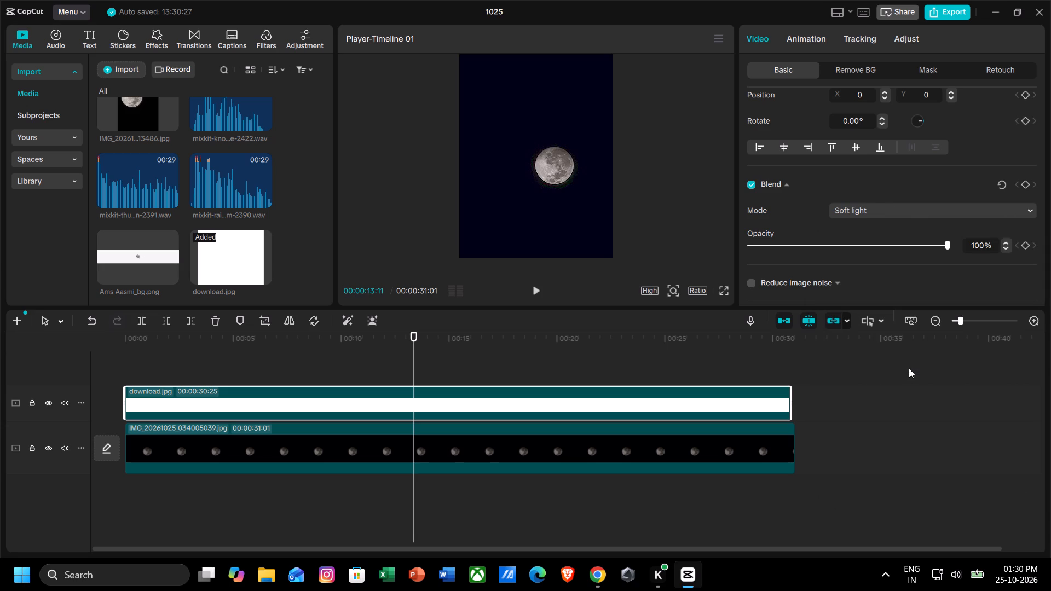
Check the blended moon in full-screen preview and at about 00:00:20:14 on the timeline.
click(727, 287)
key(Escape)
click(567, 347)
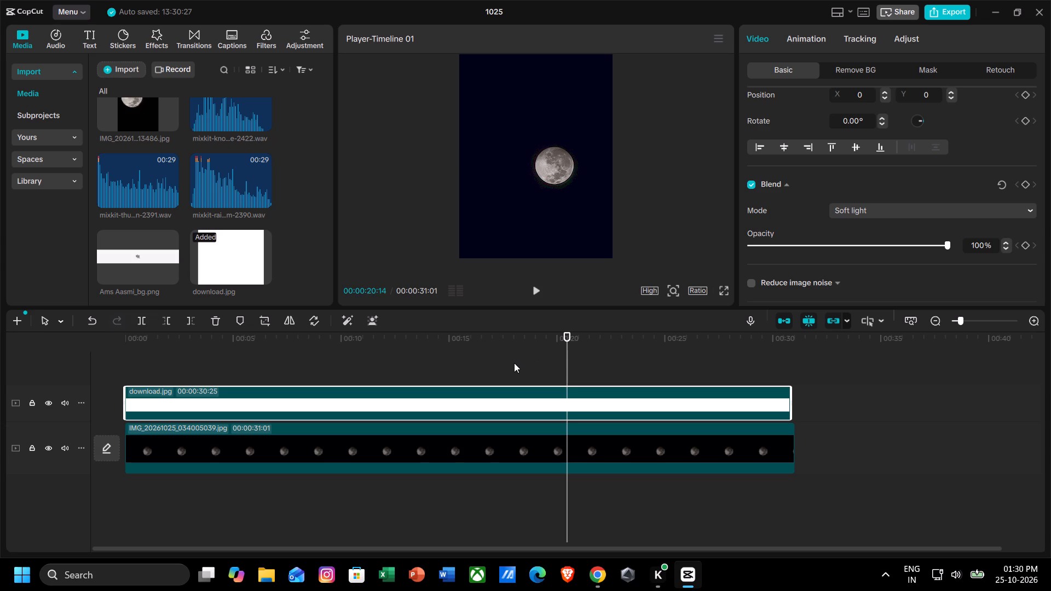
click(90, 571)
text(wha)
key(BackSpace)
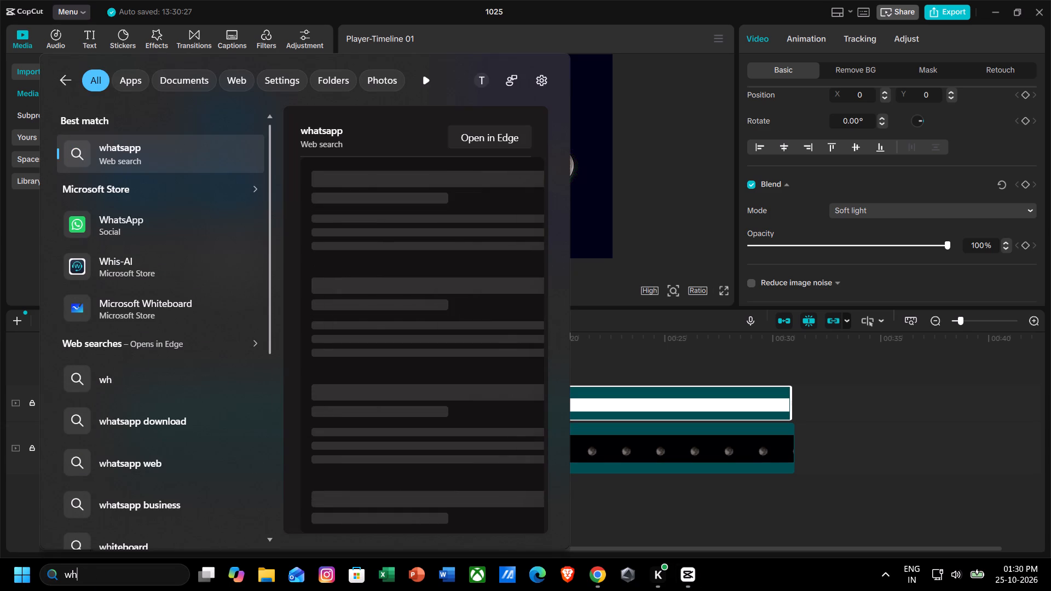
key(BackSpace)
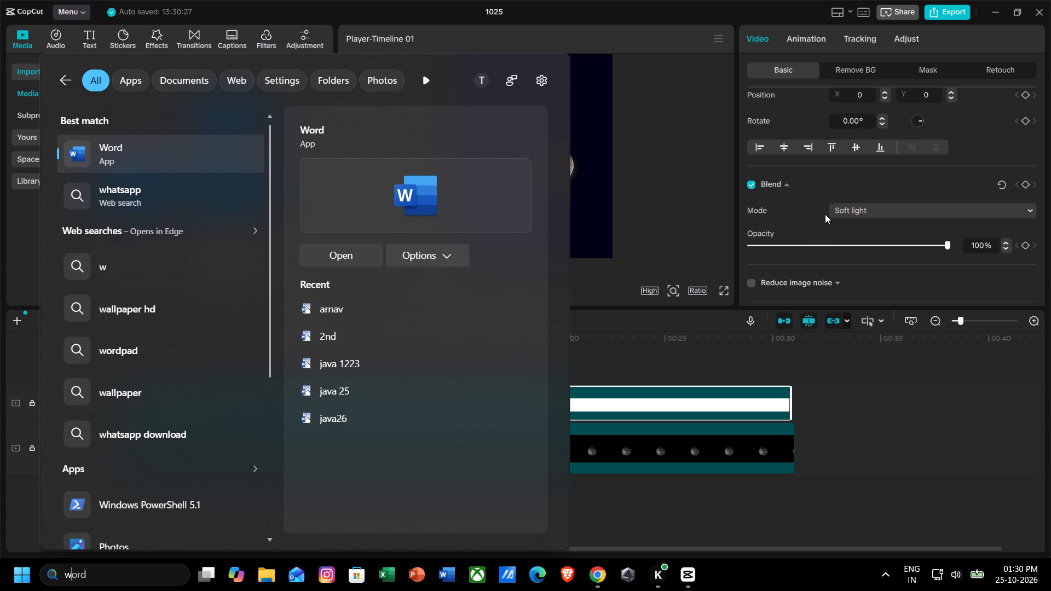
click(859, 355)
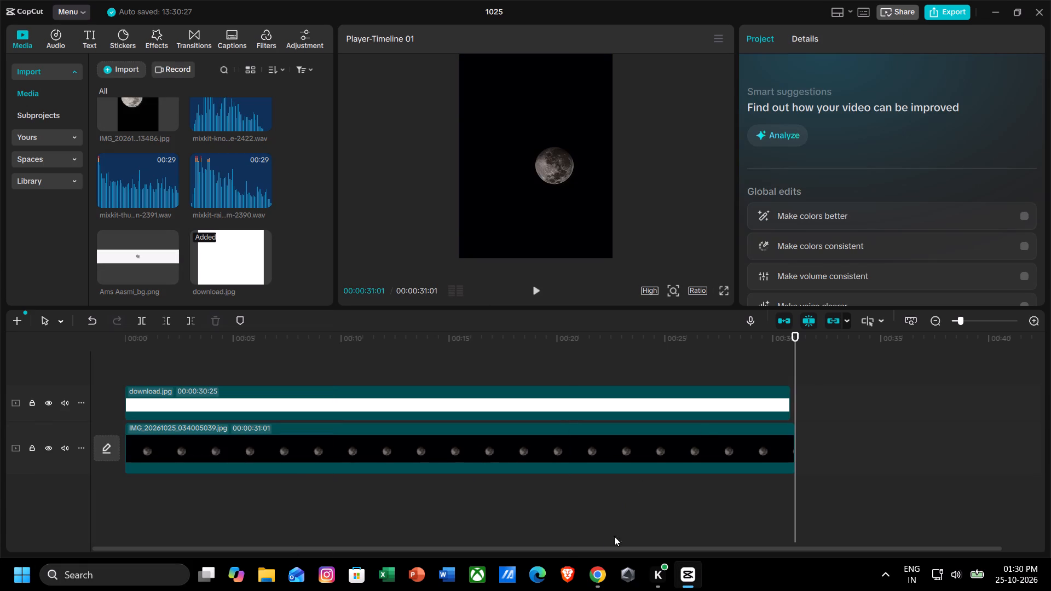